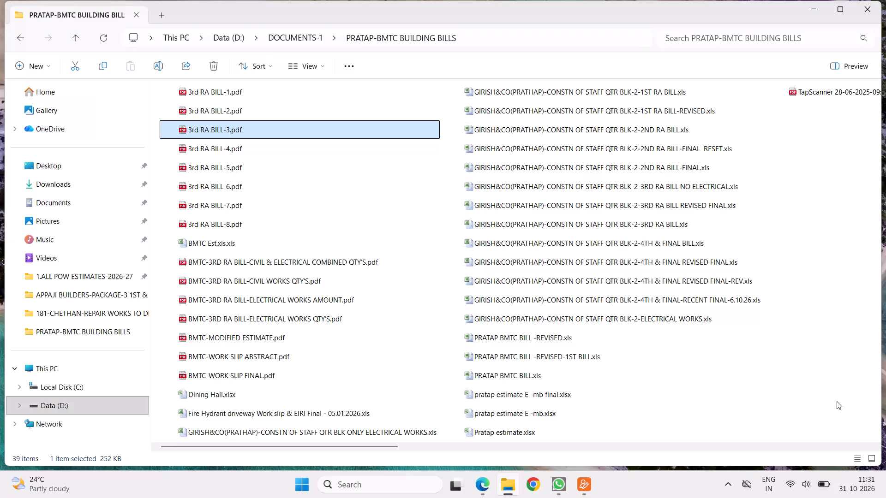
Leave the PRATAP-BMTC BUILDING BILLS folder, go back up to the Data (D:) drive and open the DOCUMENTS-1 folder.
click(21, 35)
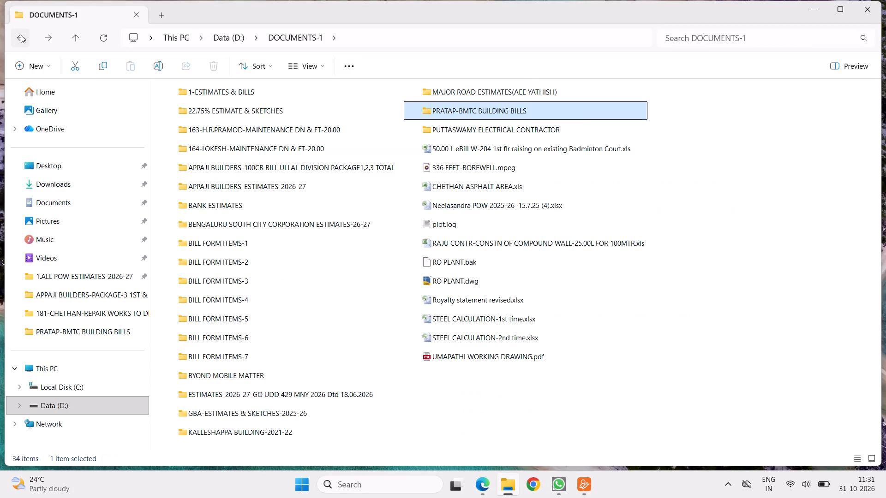
click(21, 35)
double_click(217, 148)
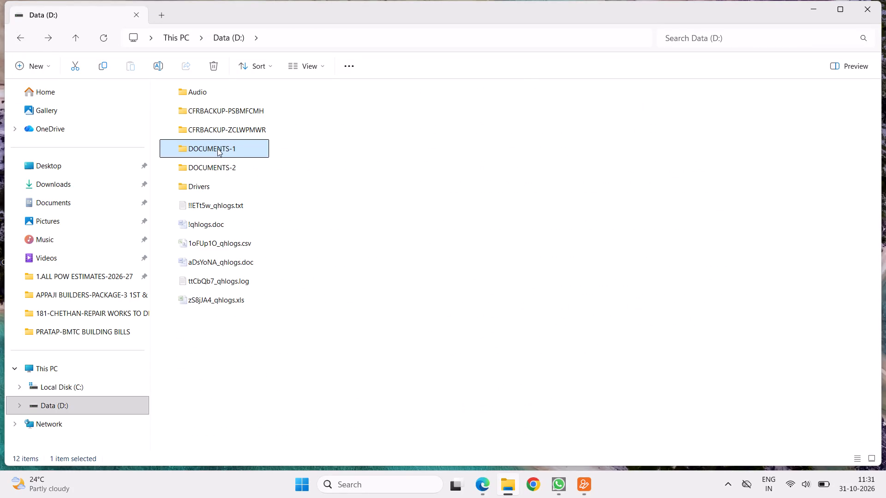
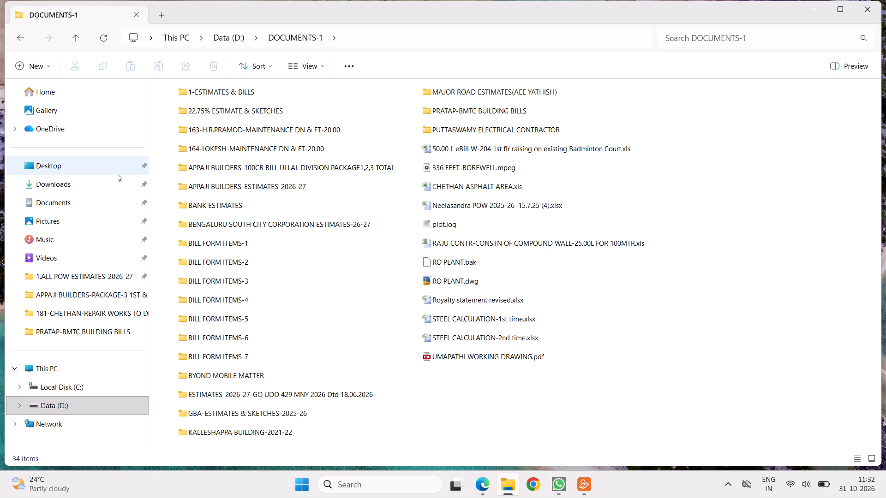
Open 32(SILVER JUBLIE PARK)-POW ESTIMATES-2026-27-150.00L.xls from its ward folder under 1.ALL POW ESTIMATES-2026-27, CHICKPET DIVISION CONSTITUENCY POW ESTIMATES-2026-27.
double_click(226, 90)
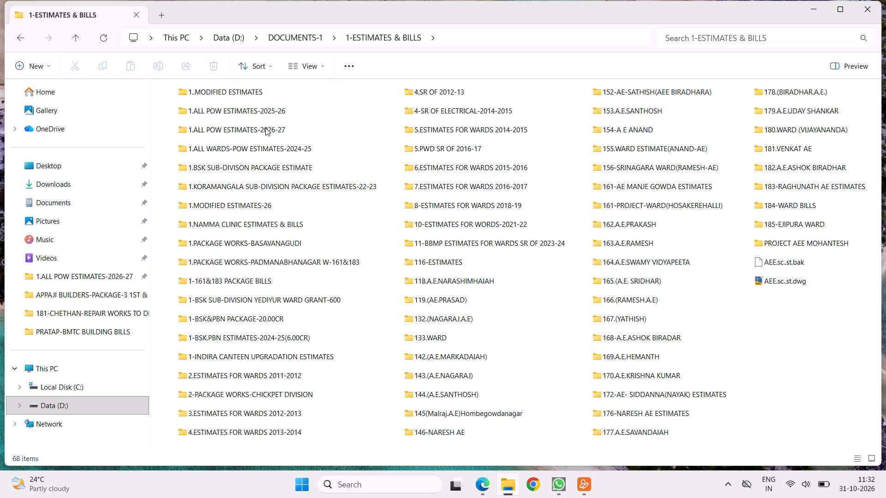
double_click(265, 127)
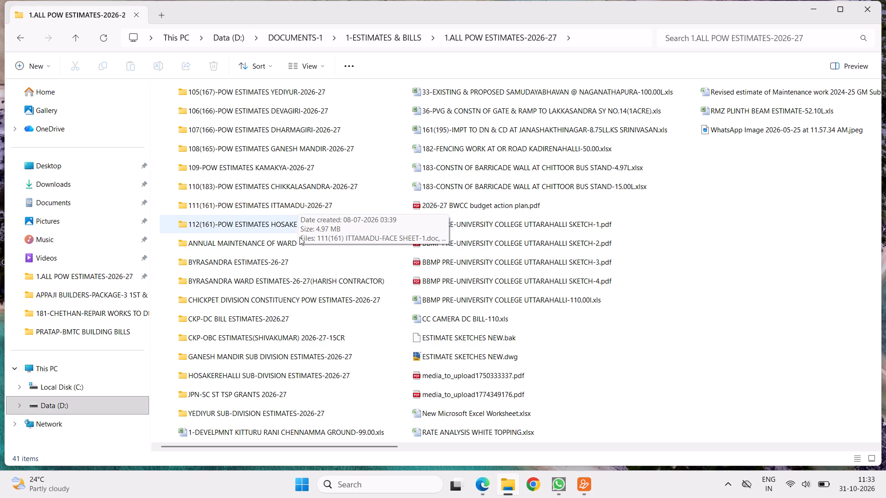
double_click(307, 300)
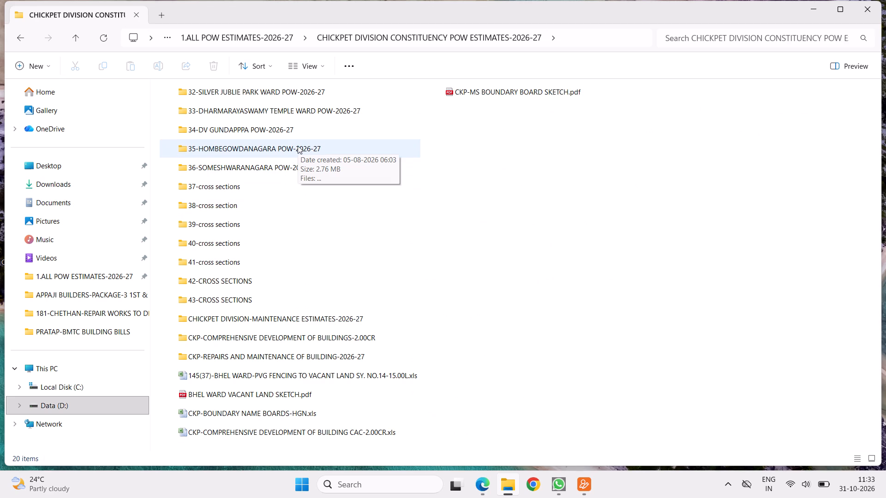
click(251, 90)
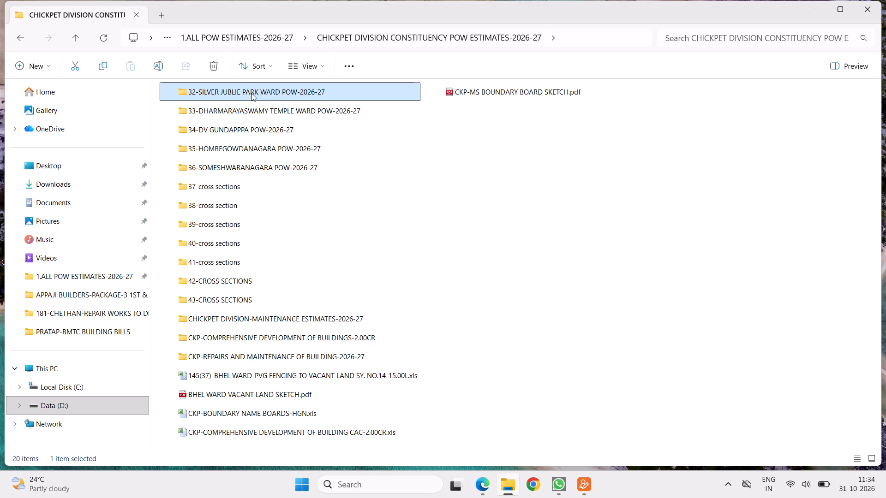
double_click(251, 93)
double_click(251, 93)
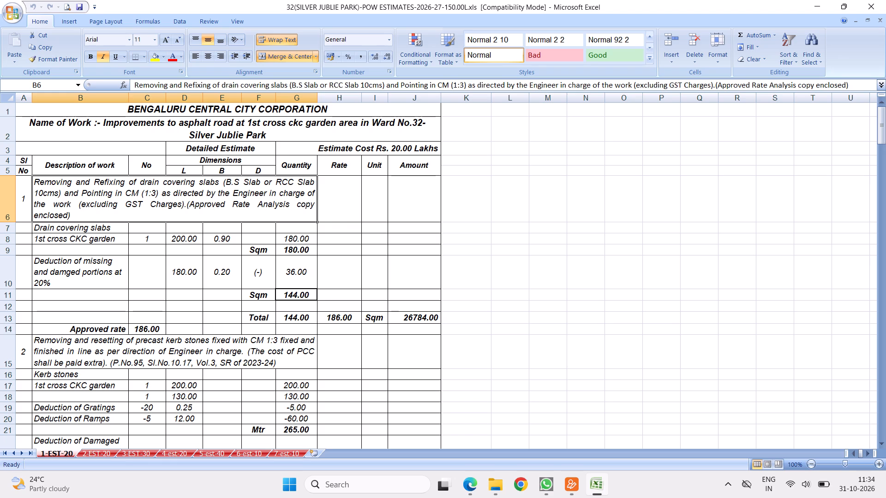
Review the work names and estimates on sheets 1-EST-20 through 7-est-10, and close the workbook.
click(98, 452)
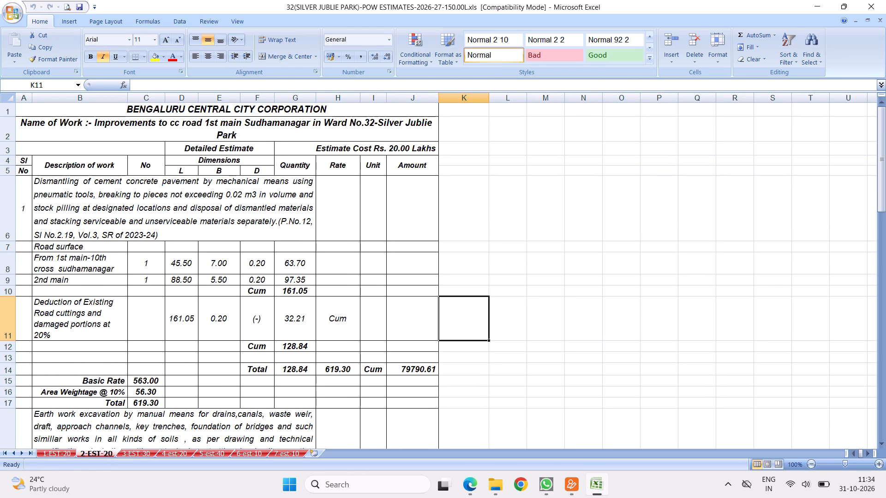
click(58, 453)
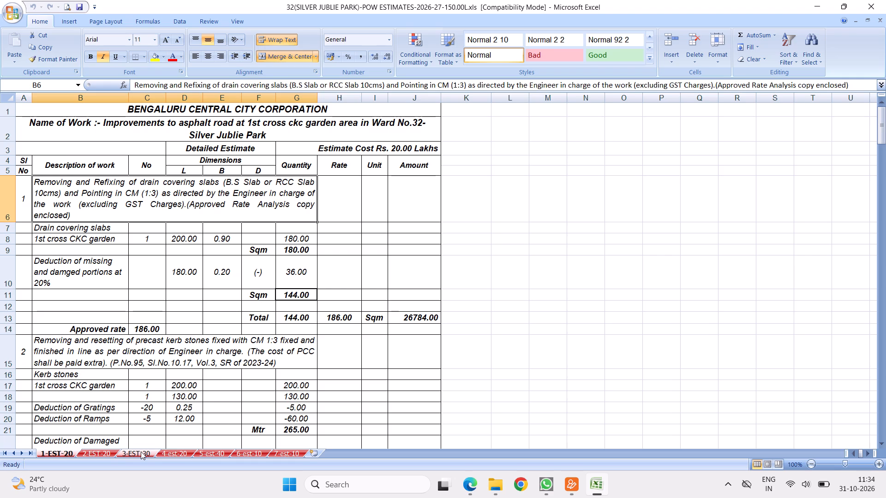
click(141, 451)
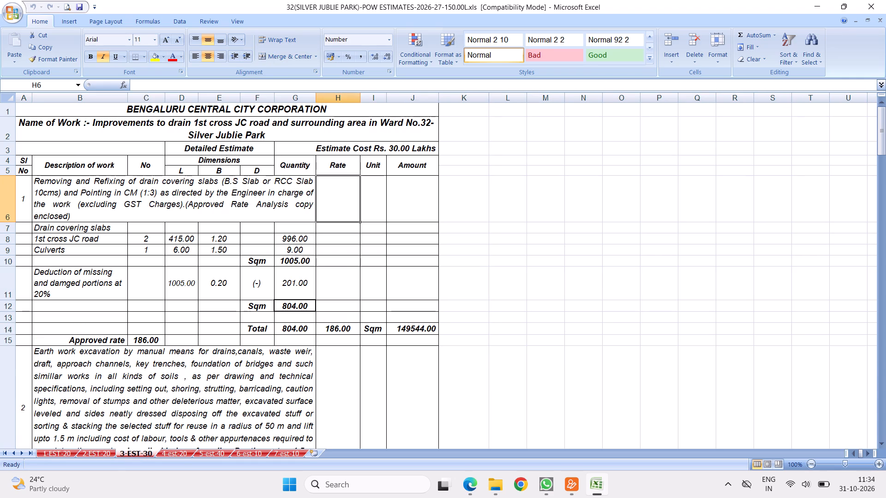
click(178, 455)
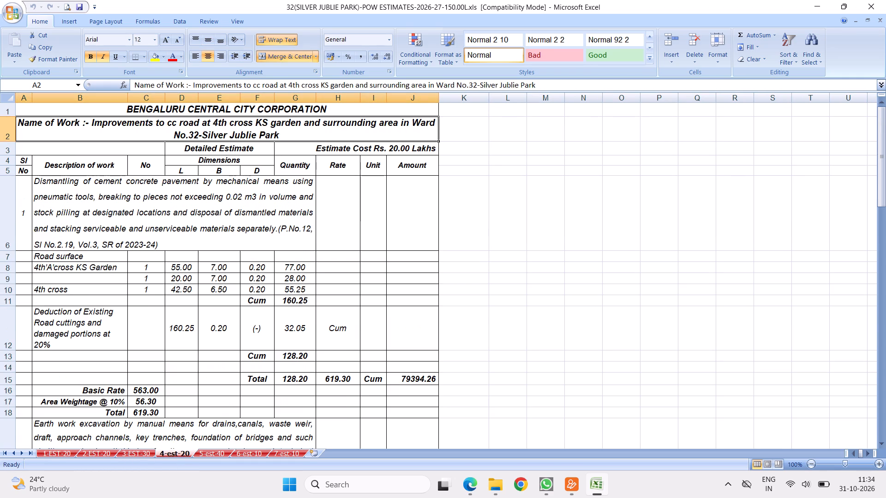
click(210, 451)
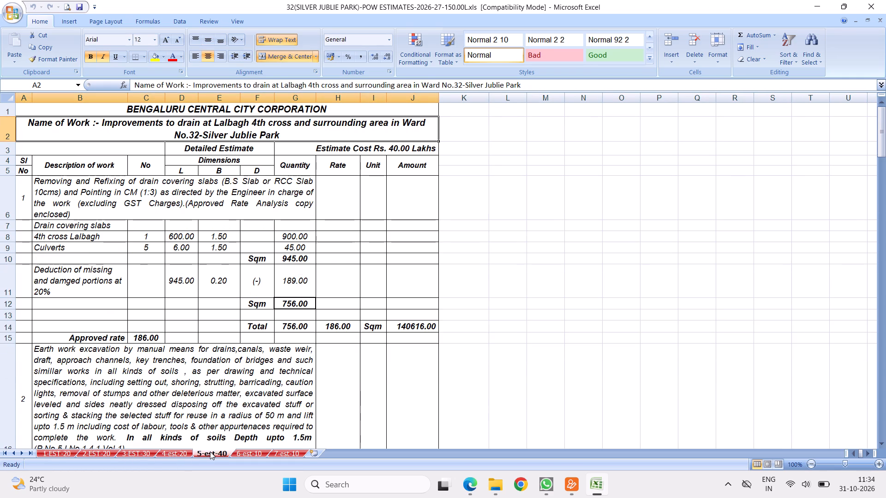
click(251, 453)
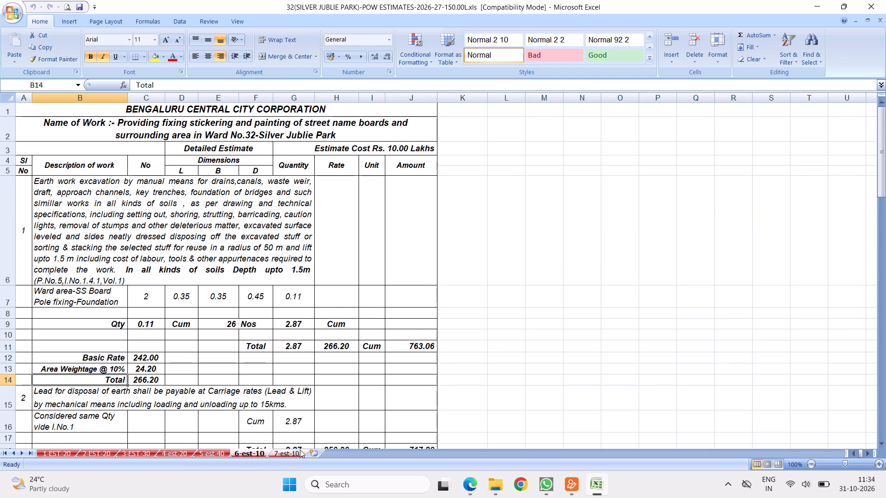
click(291, 452)
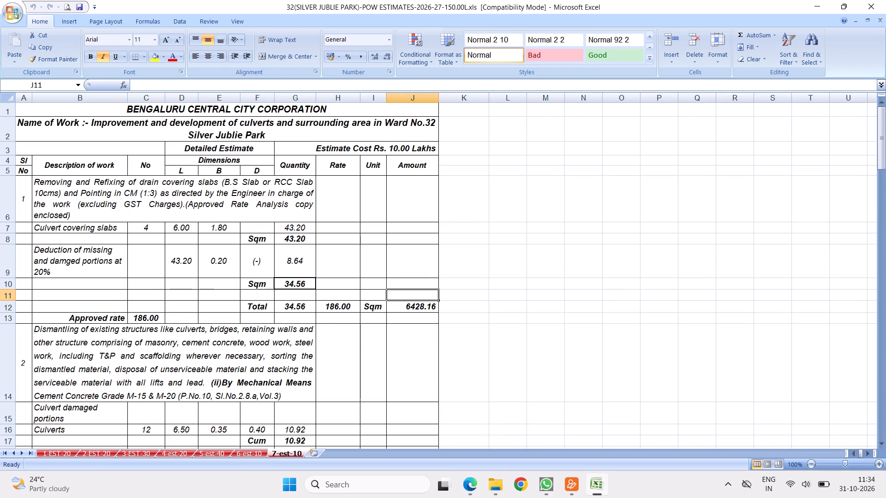
click(874, 5)
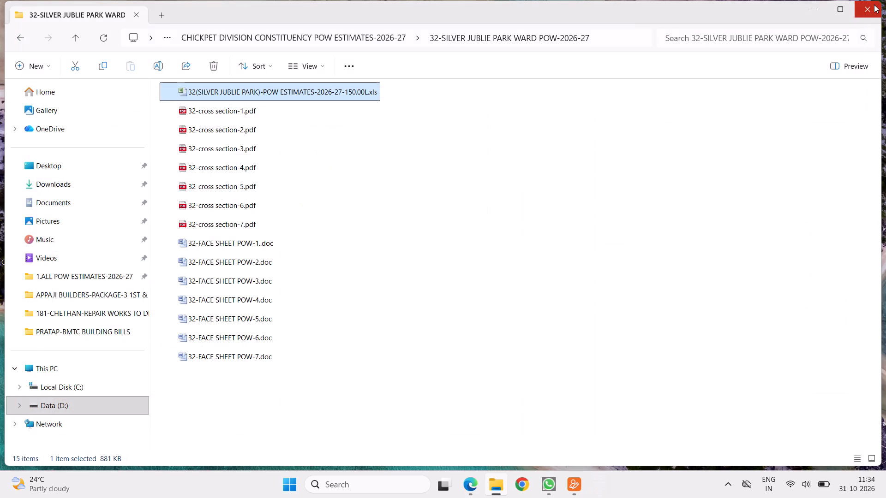
Copy the 32(SILVER JUBLIE PARK)-POW ESTIMATES-2026-27-150.00L.xls file.
right_click(266, 93)
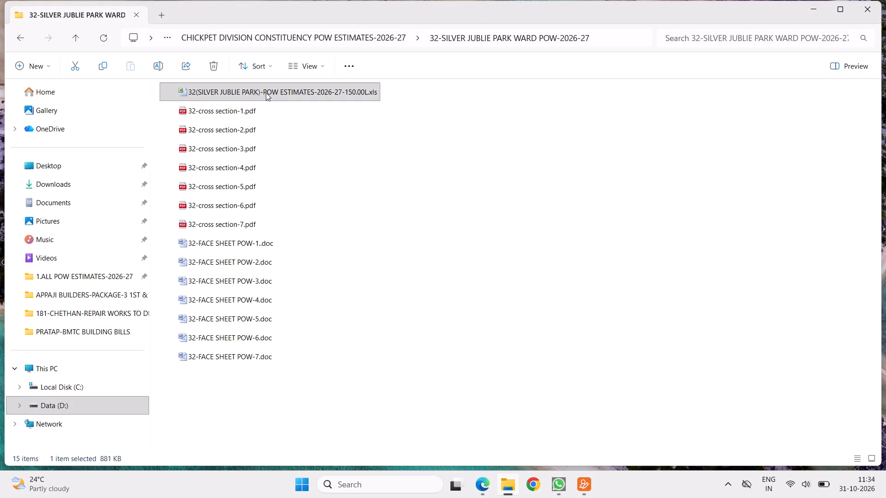
click(323, 110)
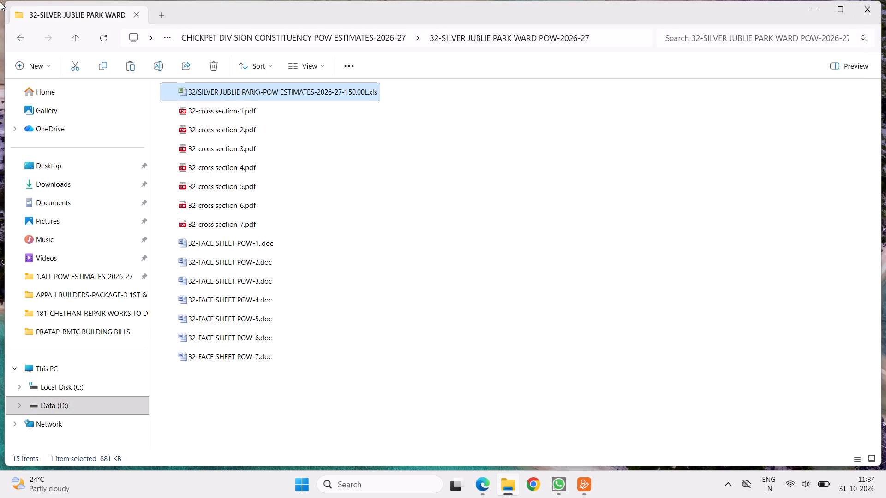
Return to the 1.ALL POW ESTIMATES-2026-27 folder and create a new folder there with a name starting "182-".
click(18, 37)
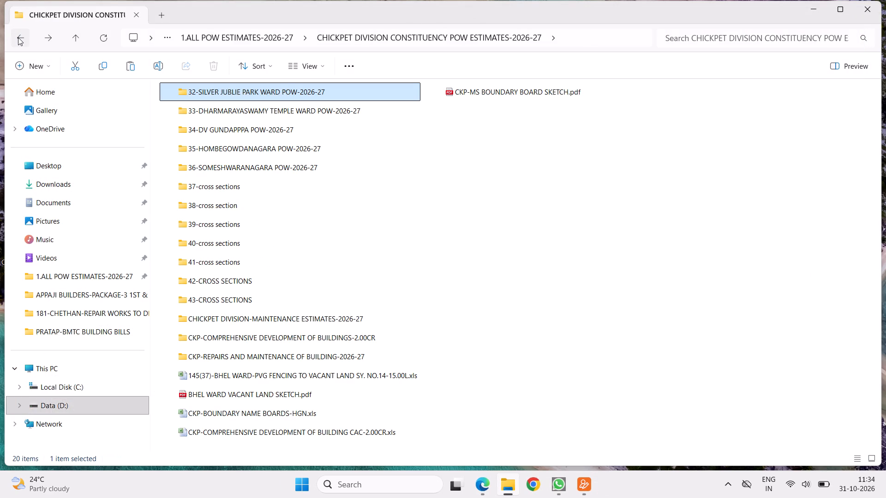
click(18, 37)
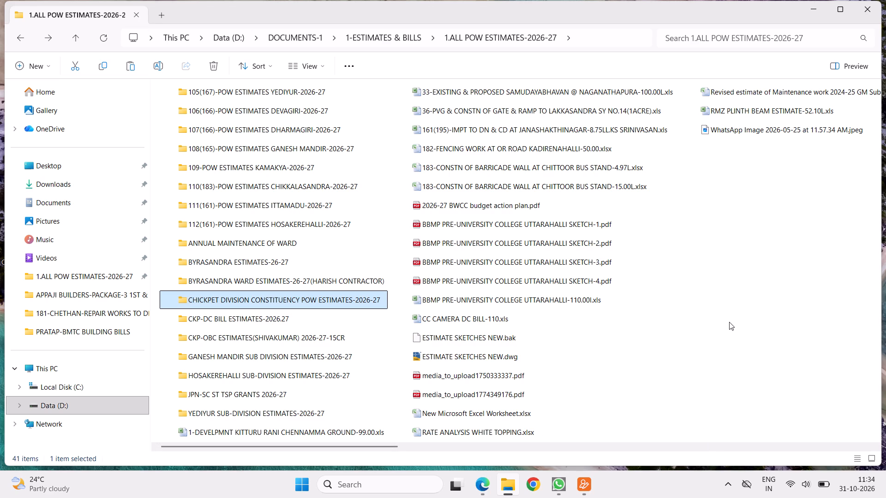
right_click(700, 297)
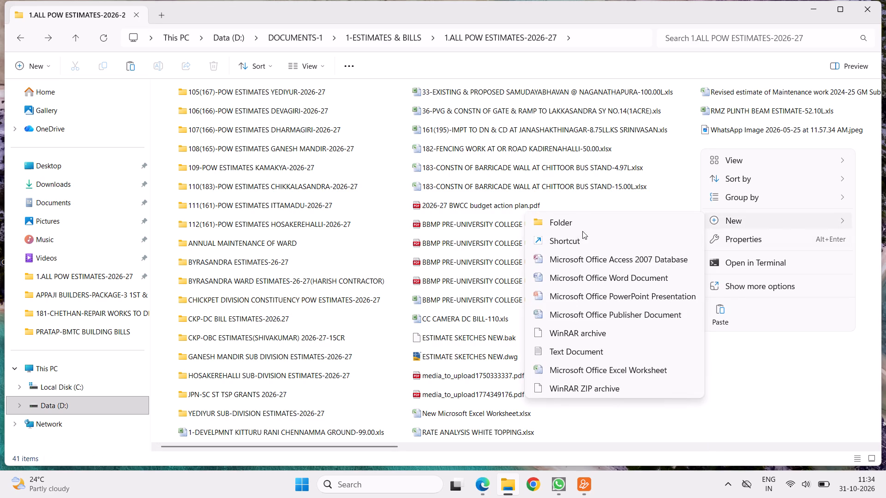
click(558, 223)
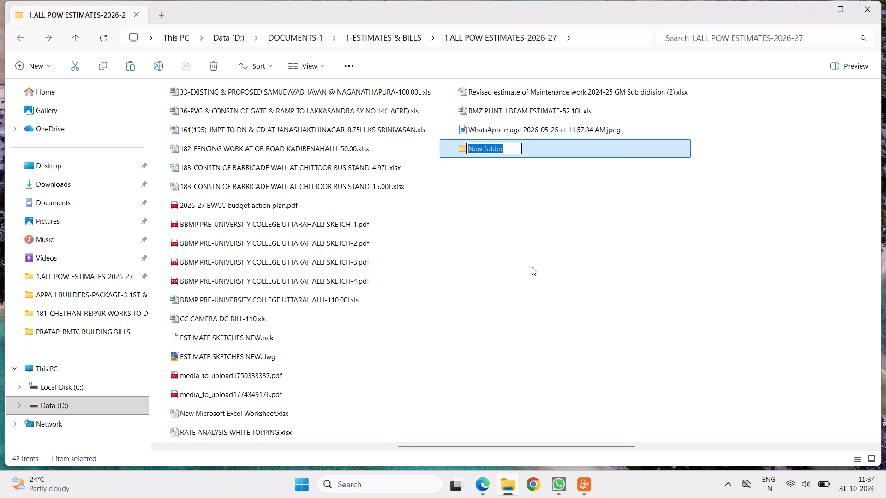
text(18)
text(2-)
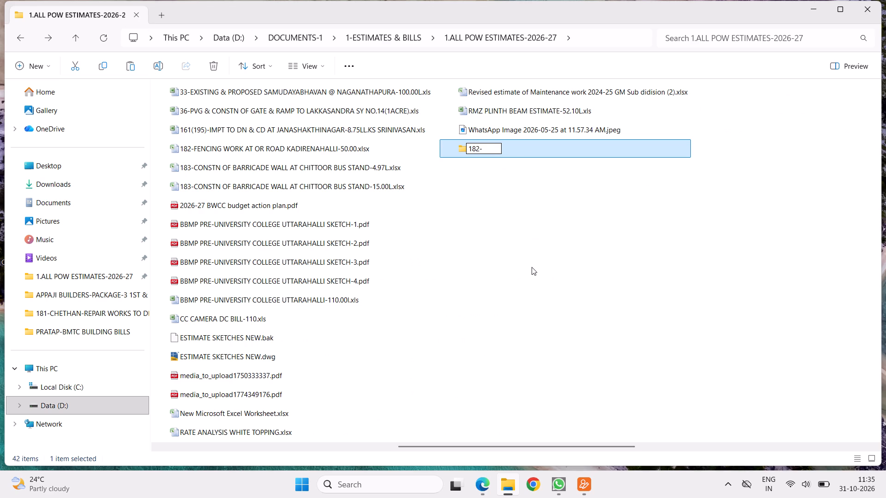
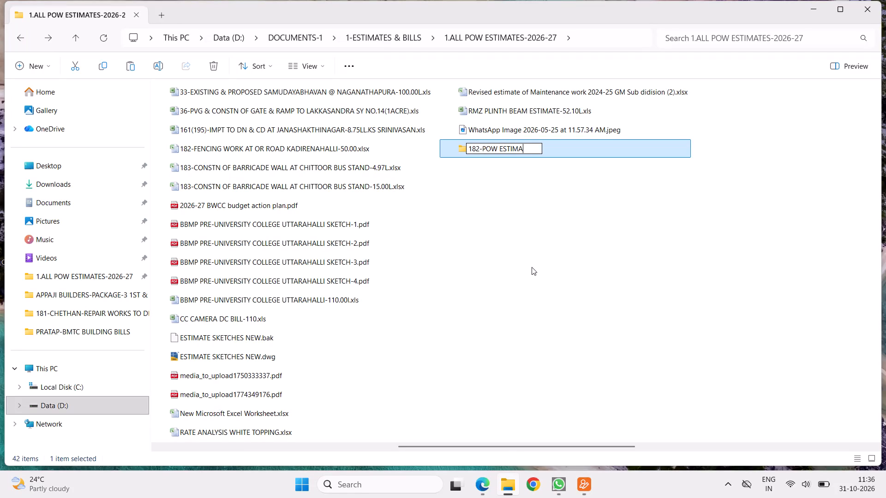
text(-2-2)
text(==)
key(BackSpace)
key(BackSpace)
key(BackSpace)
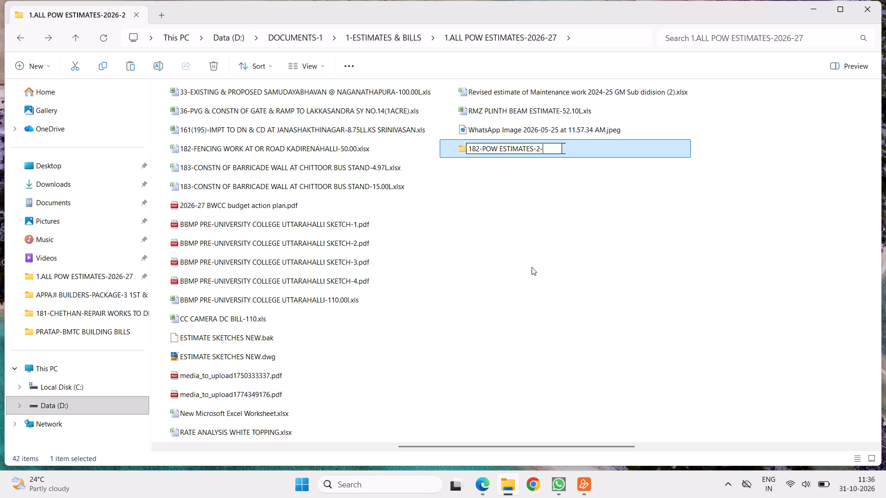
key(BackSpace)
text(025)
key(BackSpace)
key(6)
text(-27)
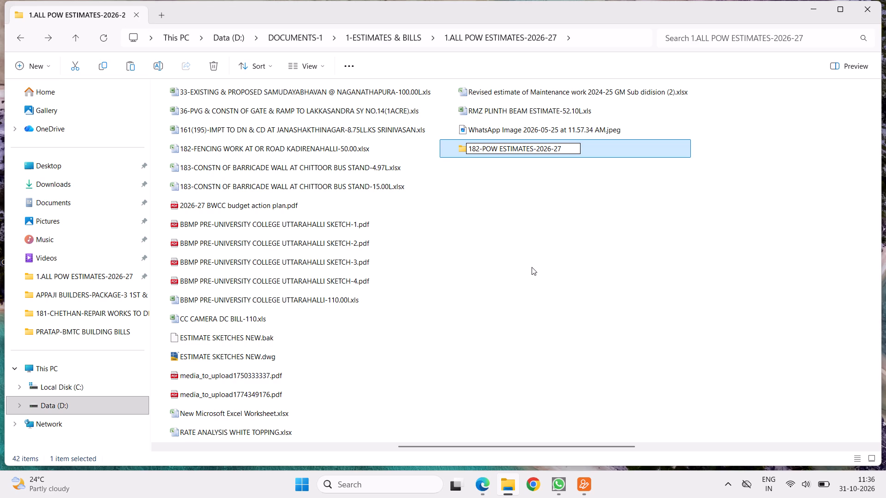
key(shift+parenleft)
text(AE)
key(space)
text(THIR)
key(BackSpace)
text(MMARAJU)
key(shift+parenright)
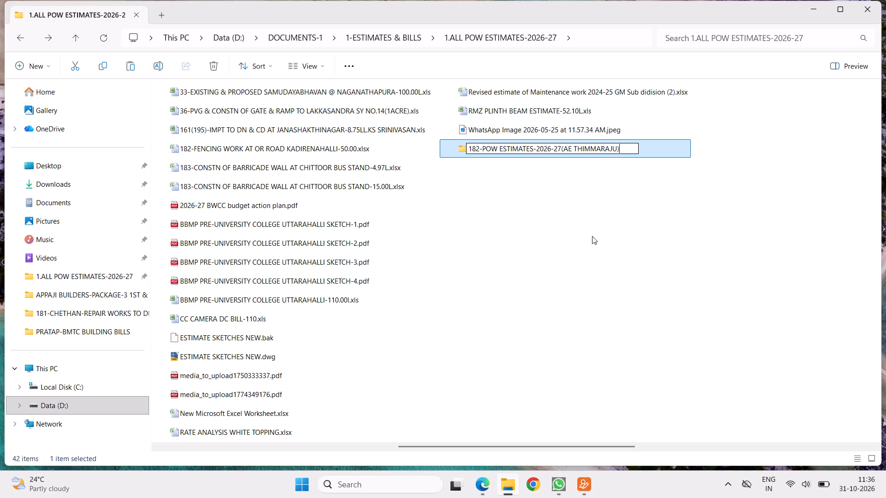
click(582, 202)
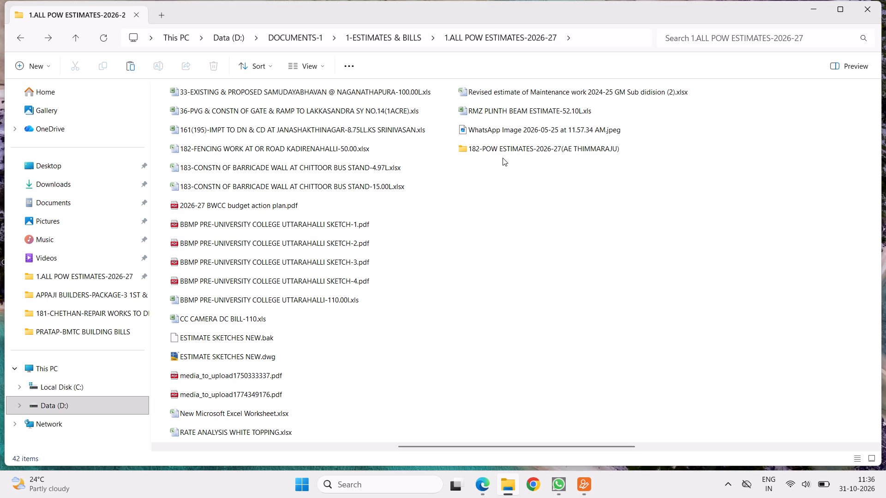
Reload the 1.ALL POW ESTIMATES-2026-27 folder and paste the copied Silver Jublie Park estimate workbook into the new 182-POW ESTIMATES-2026-27 folder.
click(18, 35)
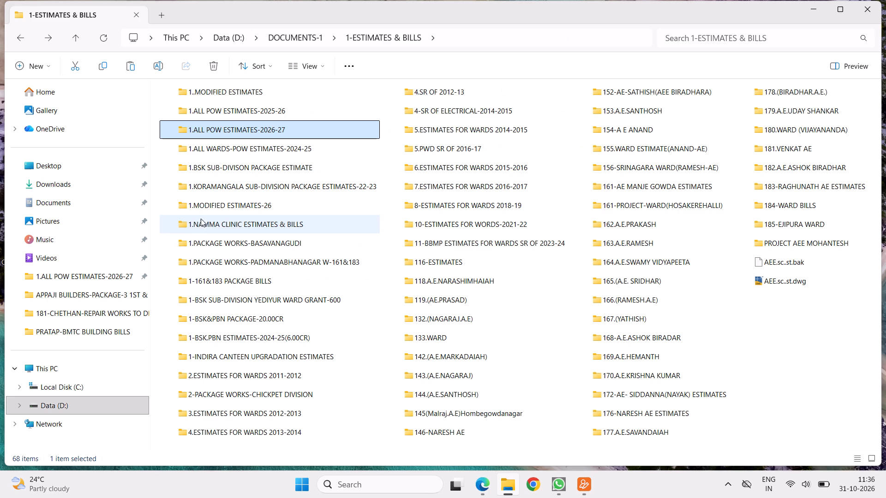
double_click(254, 128)
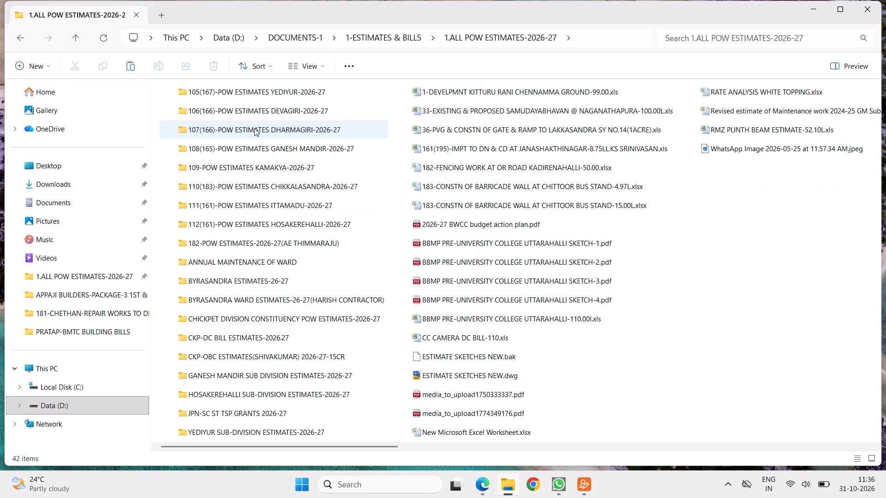
double_click(228, 241)
right_click(237, 185)
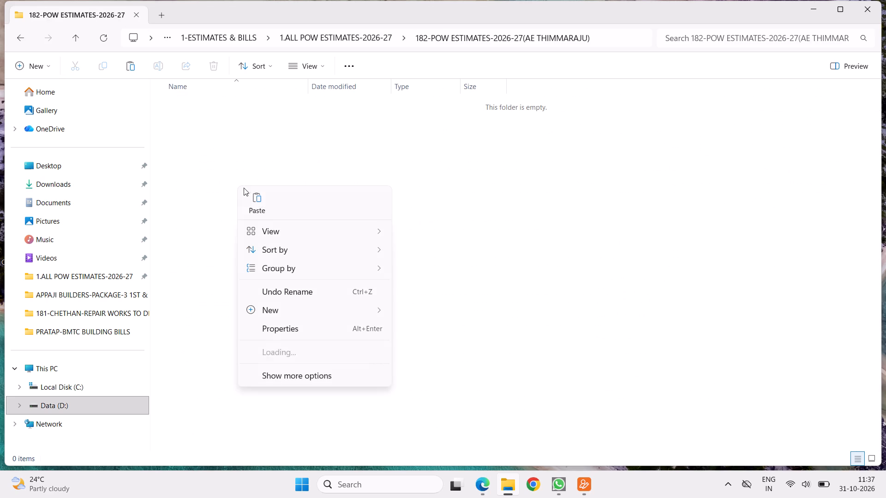
click(257, 198)
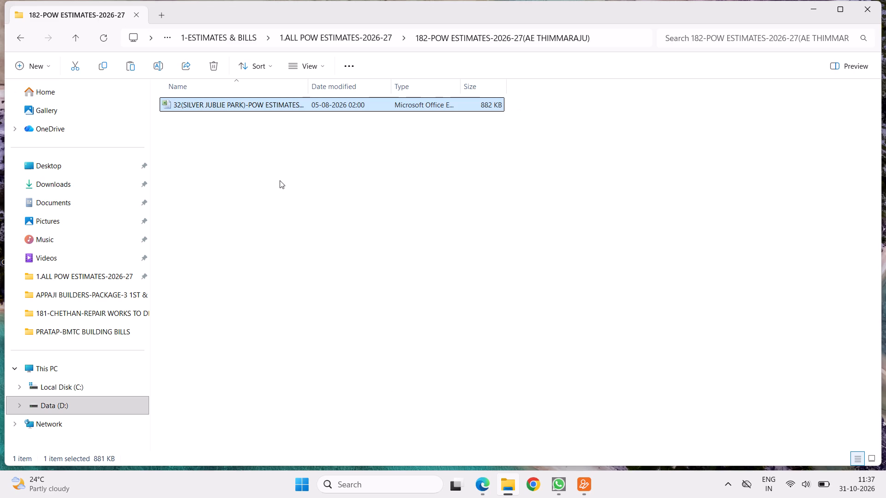
click(284, 192)
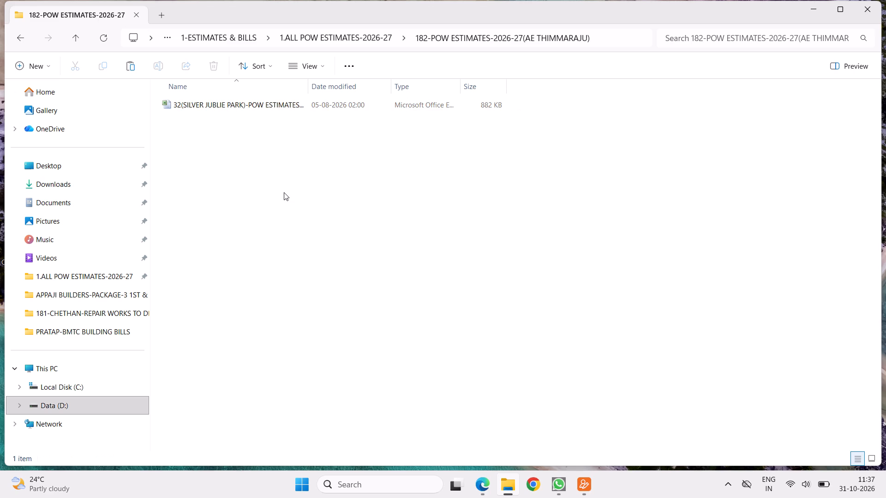
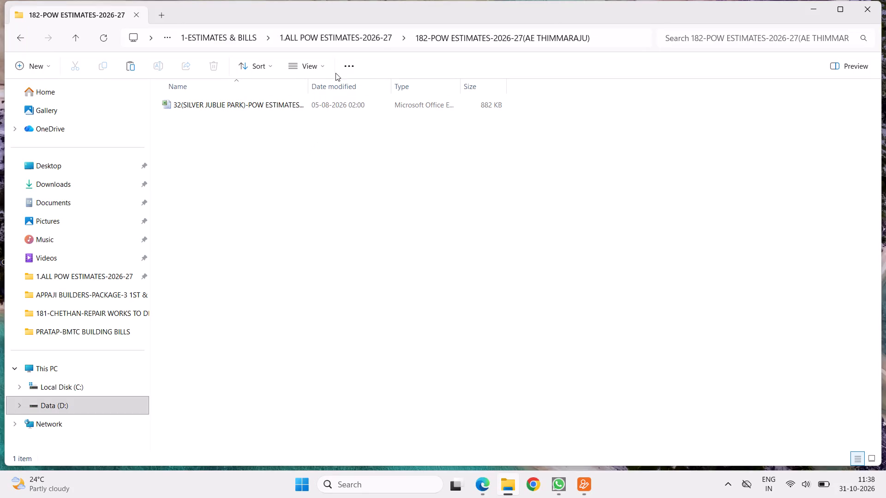
Show the contents of the new 182-POW ESTIMATES-2026-27 folder in List view.
click(325, 64)
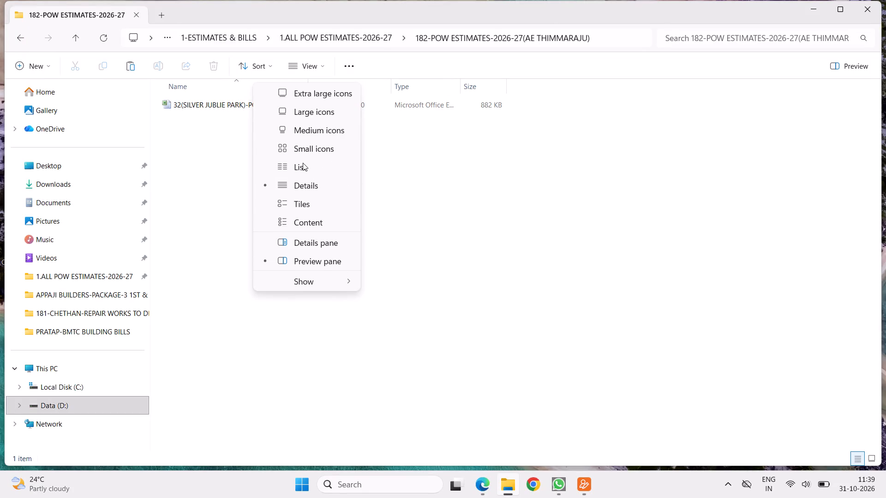
click(303, 163)
Rename the pasted Silver Jublie Park workbook as 182-POW ESTIMATES-2026-27(75.00 L), keeping the .xls extension.
right_click(215, 91)
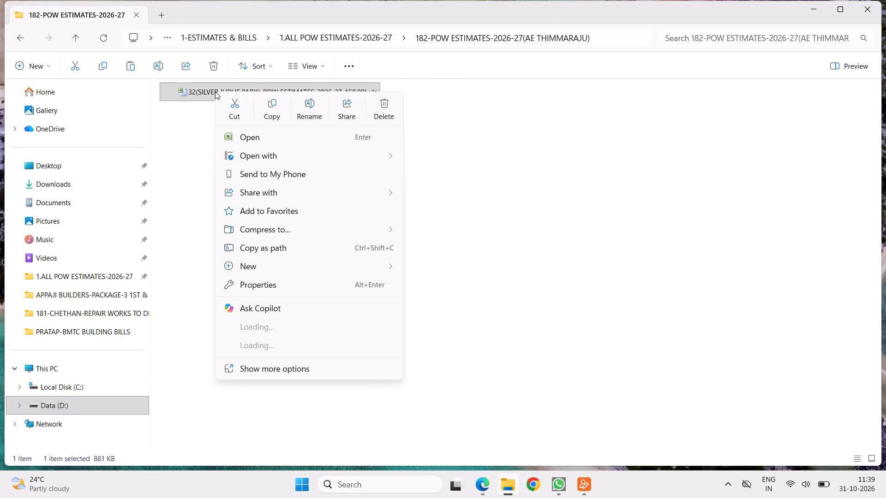
click(306, 113)
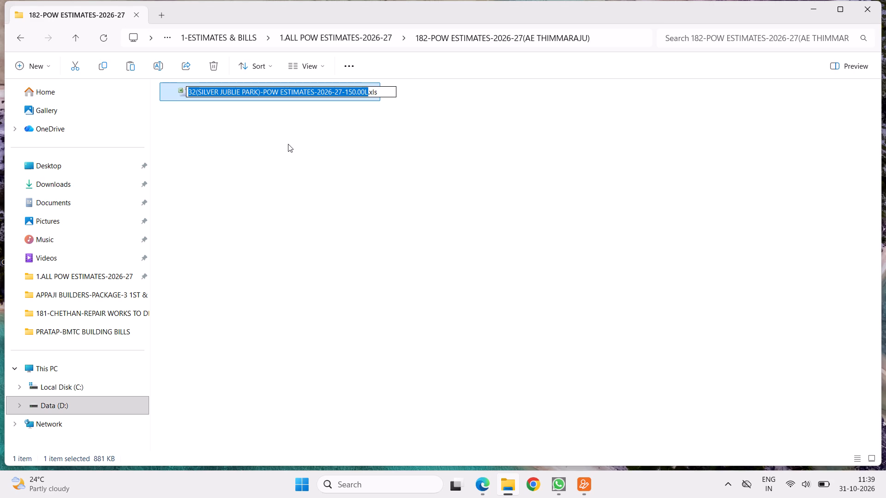
text(182)
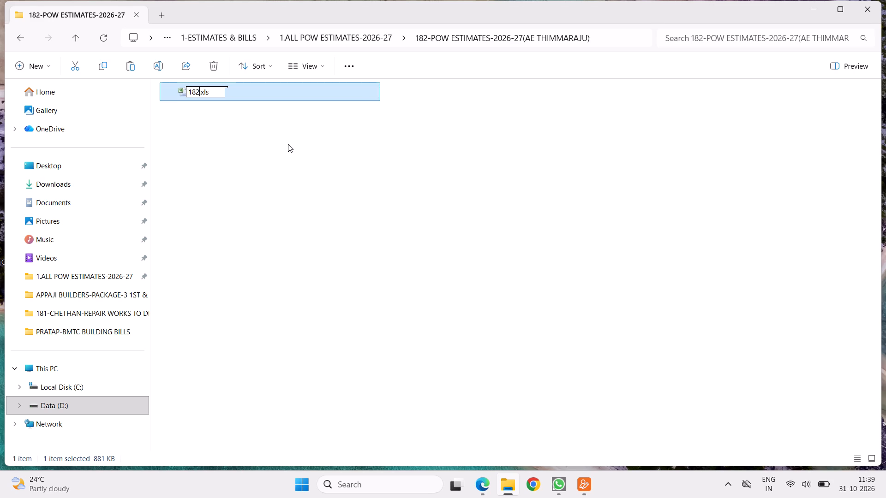
key(minus)
text(POW ESTIMATES)
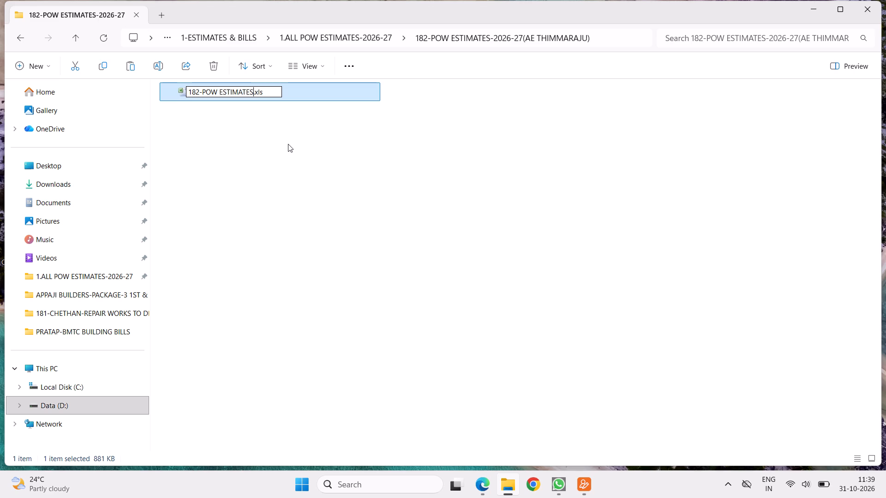
text(-2026-27)
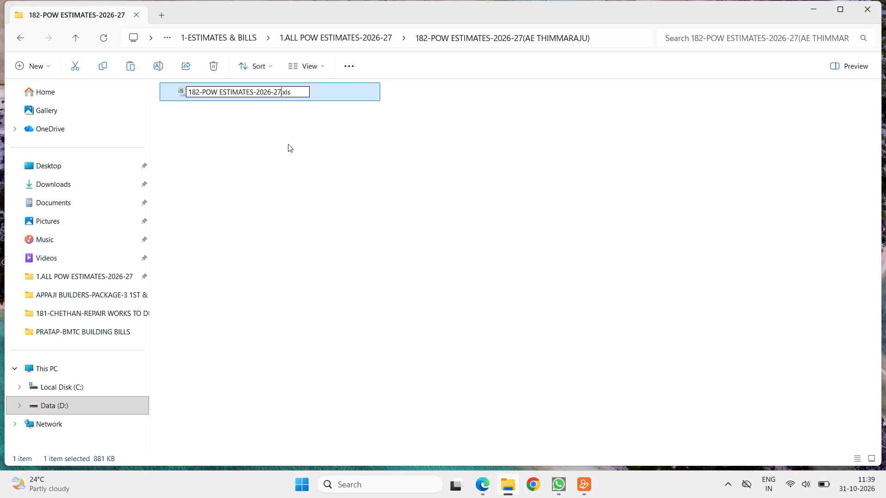
key(shift+parenleft)
text(75)
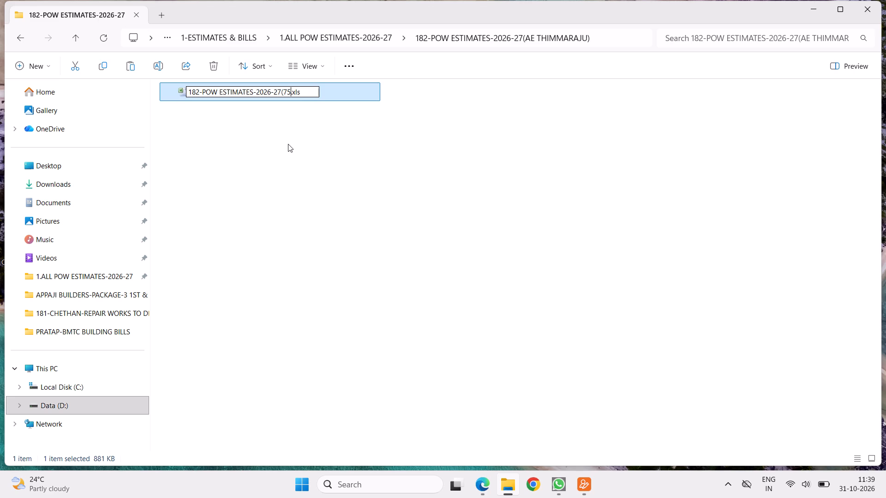
key(period)
key(BackSpace)
key(x)
key(BackSpace)
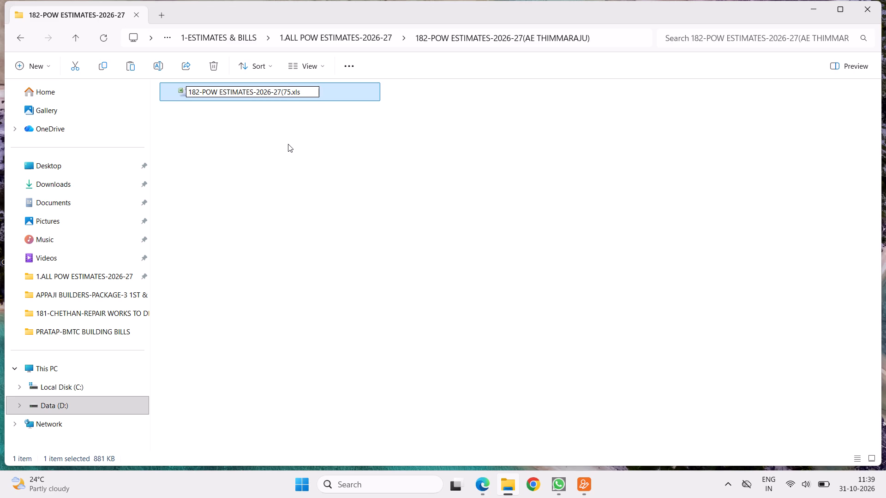
key(period)
text(00 L)
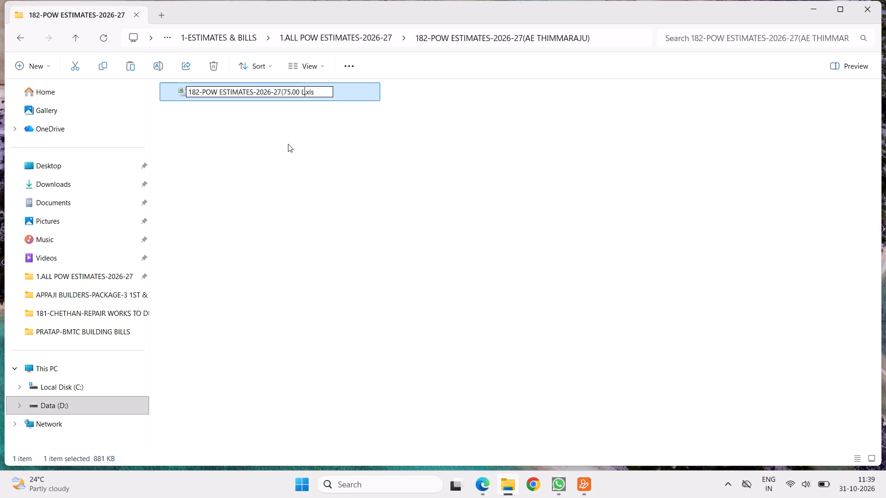
key(shift+parenright)
click(350, 164)
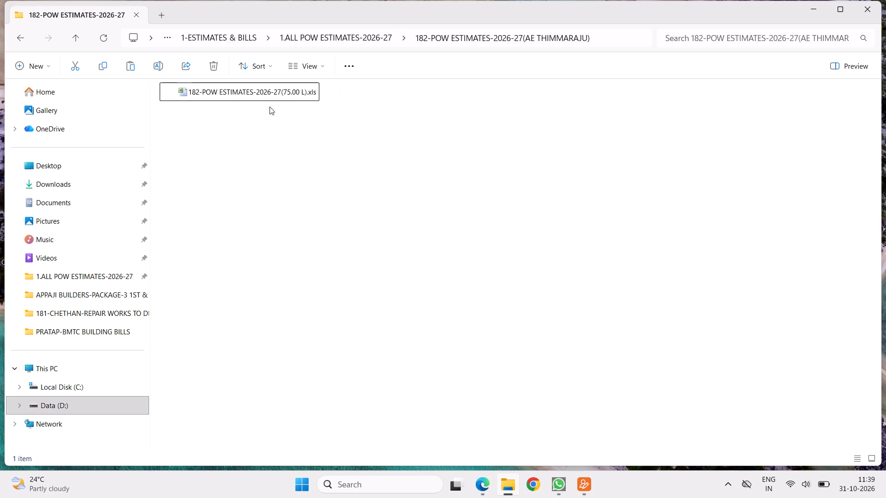
Open the 182-POW ESTIMATES-2026-27(75.00 L).xls workbook in Excel.
double_click(226, 89)
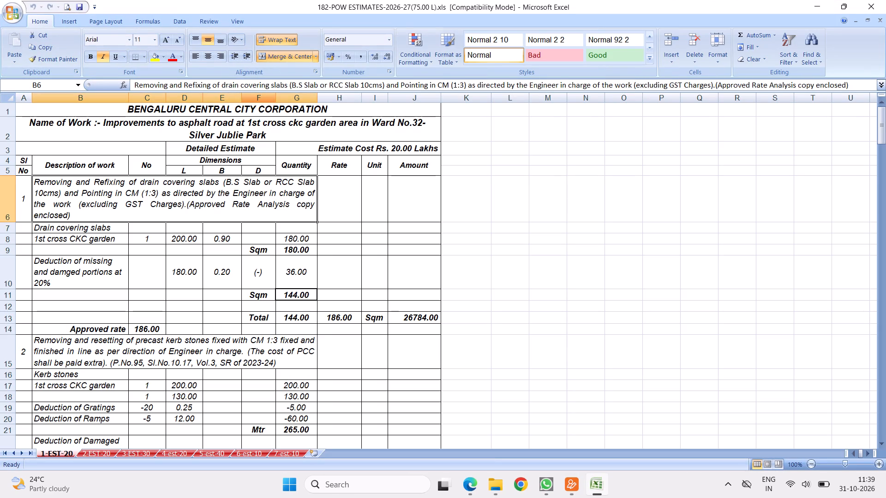
Examine the work items, quantities and rates in the 1-EST-20 asphalt road estimate, down to the bituminous concrete item.
click(167, 213)
scroll(245, 295, down, 7)
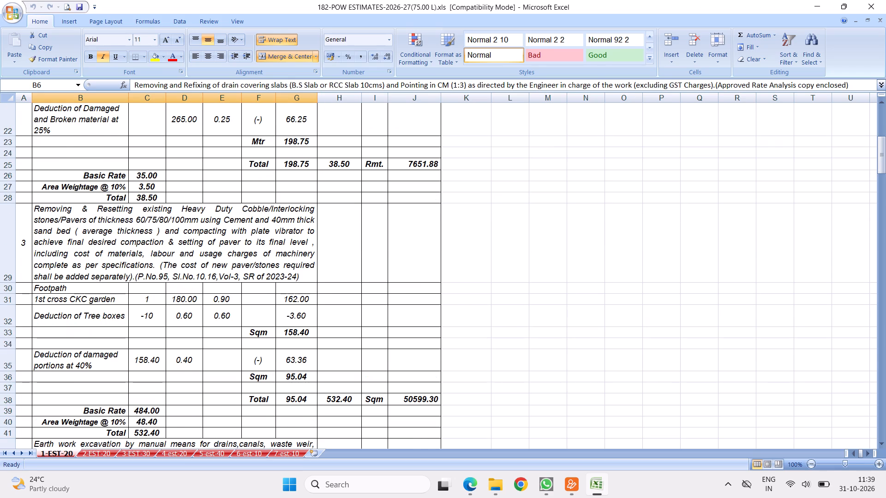
scroll(225, 296, down, 7)
scroll(286, 239, down, 14)
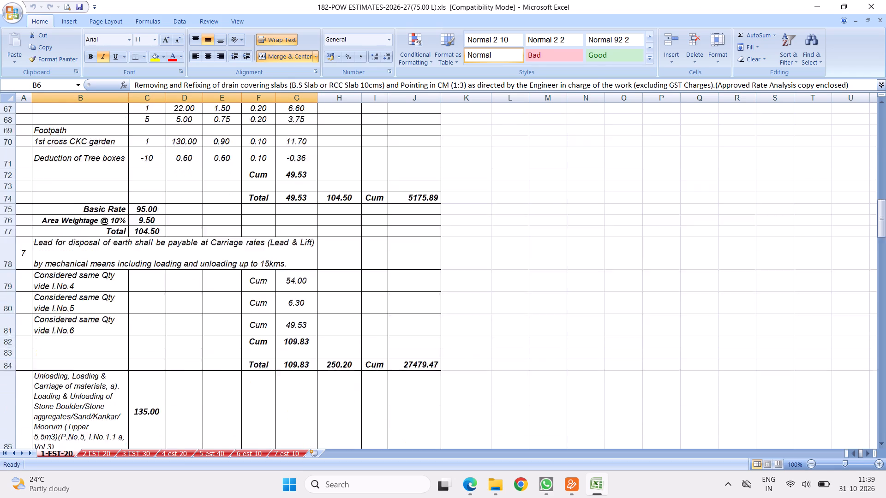
scroll(258, 242, down, 20)
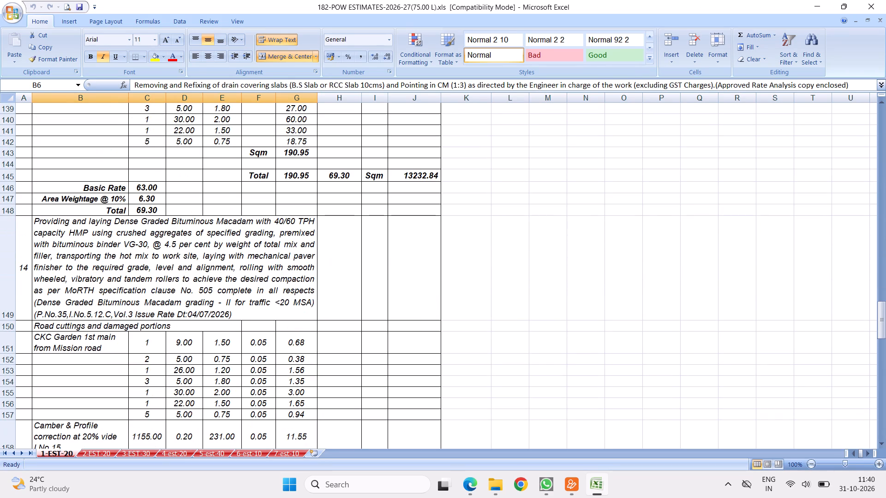
scroll(243, 223, down, 8)
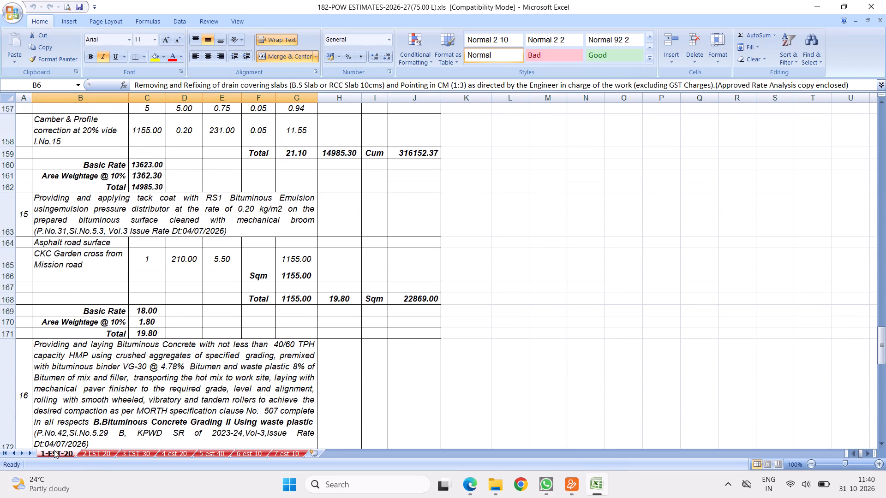
Move the 1-EST-20 sheet to the end of the workbook, after 7-est-10.
drag(54, 452, 320, 452)
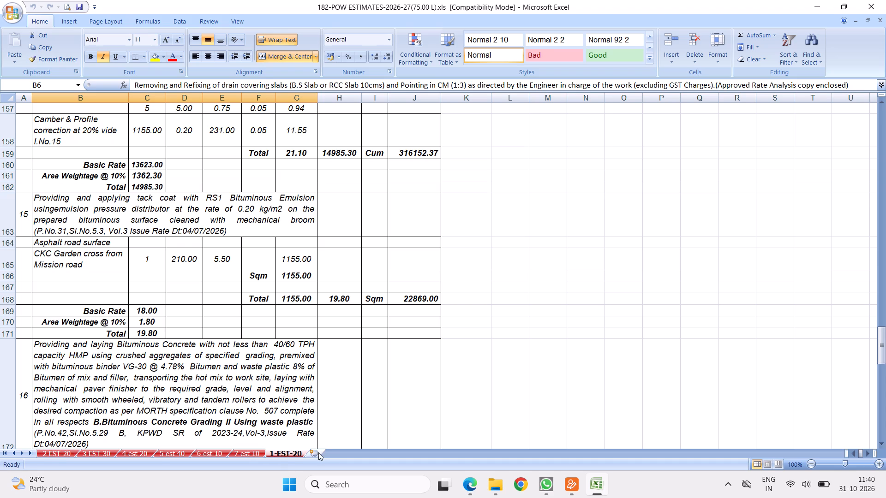
Bring up the 2-EST-20 sheet to examine its cc road estimate.
click(49, 455)
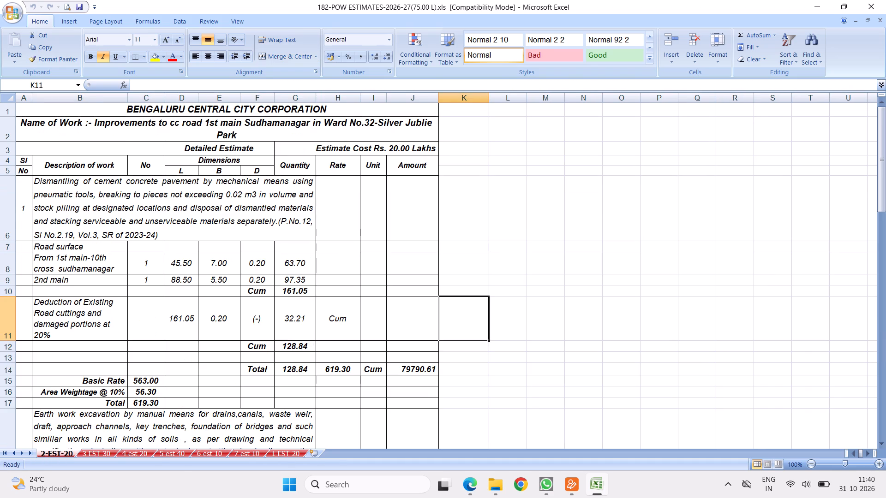
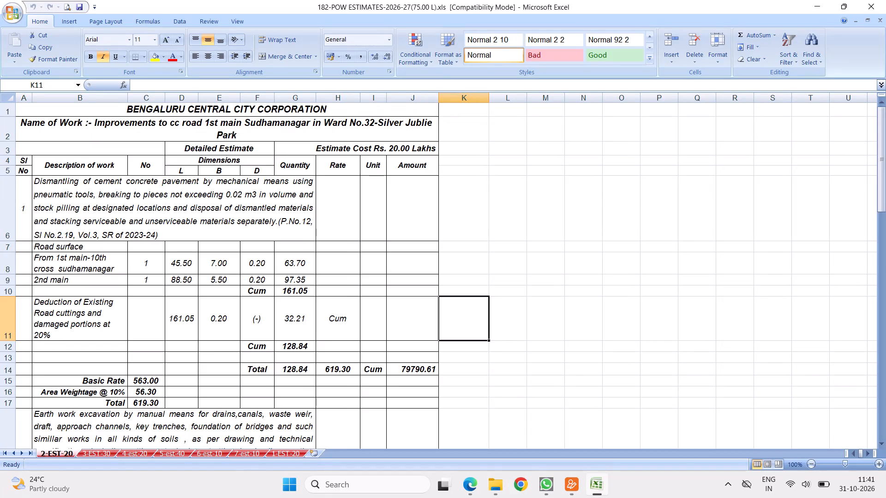
Insert ten blank rows below the 2nd main entry, above the Cum subtotal of the dismantling item.
drag(9, 290, 18, 372)
right_click(89, 324)
click(117, 383)
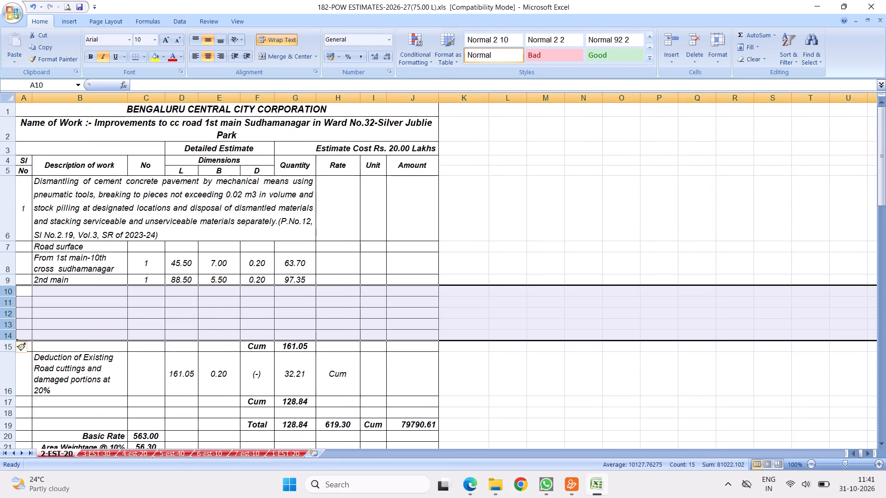
right_click(169, 307)
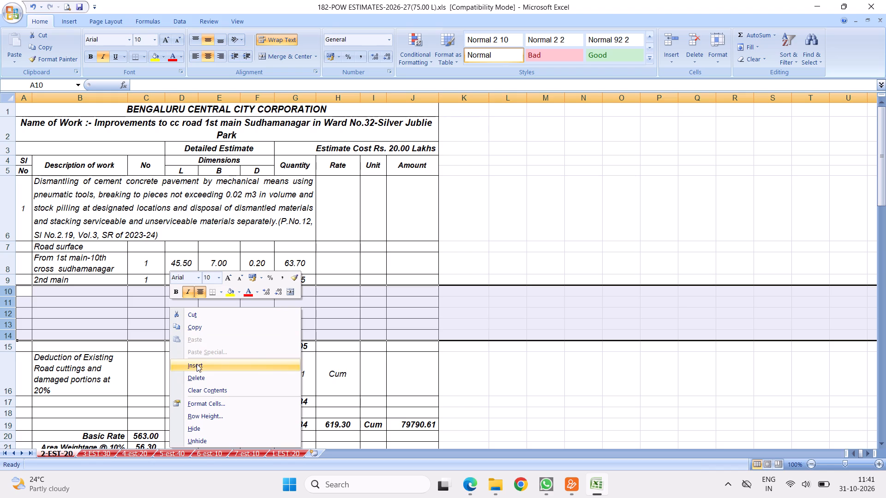
click(197, 363)
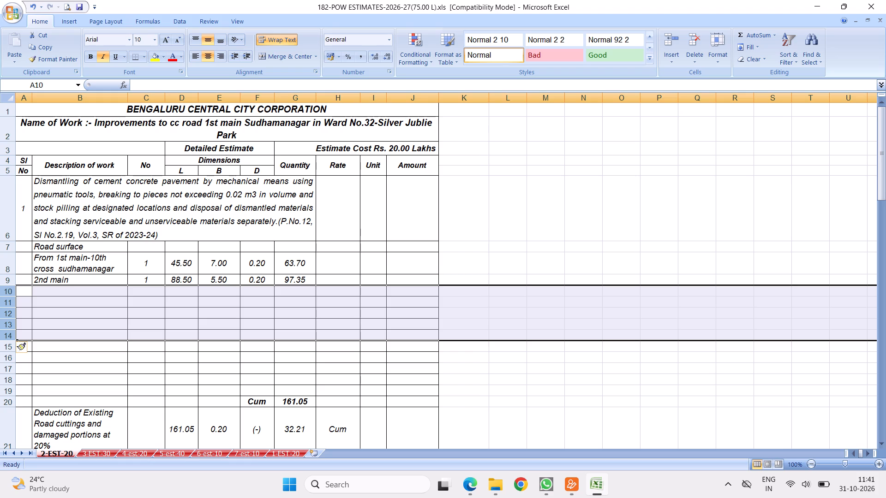
Replace the first road surface description in B8 with "Maheshwaramma temple road from OR Road".
click(80, 263)
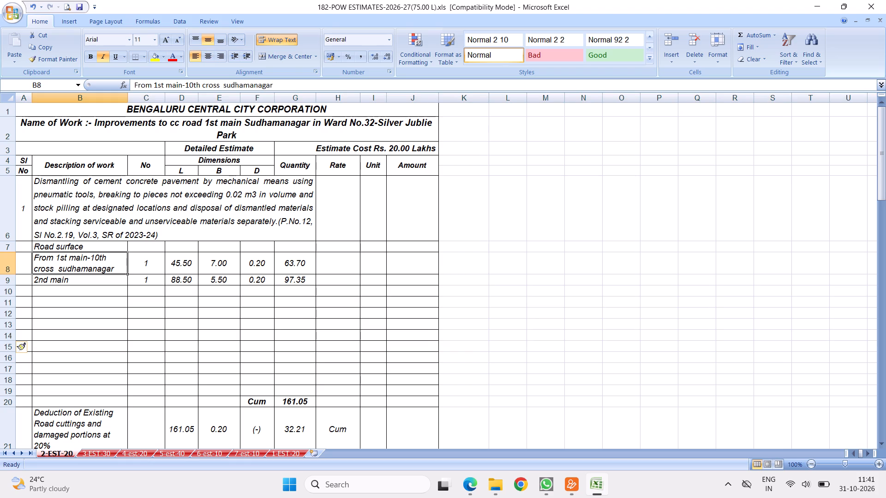
key(shift+m)
text(Maheshwaramma temp[le)
key(space)
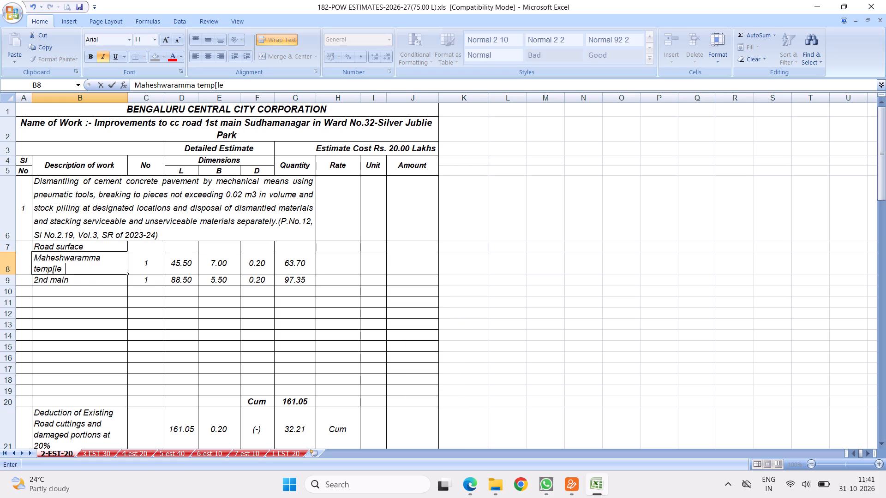
key(BackSpace)
key(BackSpace)
key(BackSpace)
key(BackSpace)
text(le road)
key(space)
text(from OR Road)
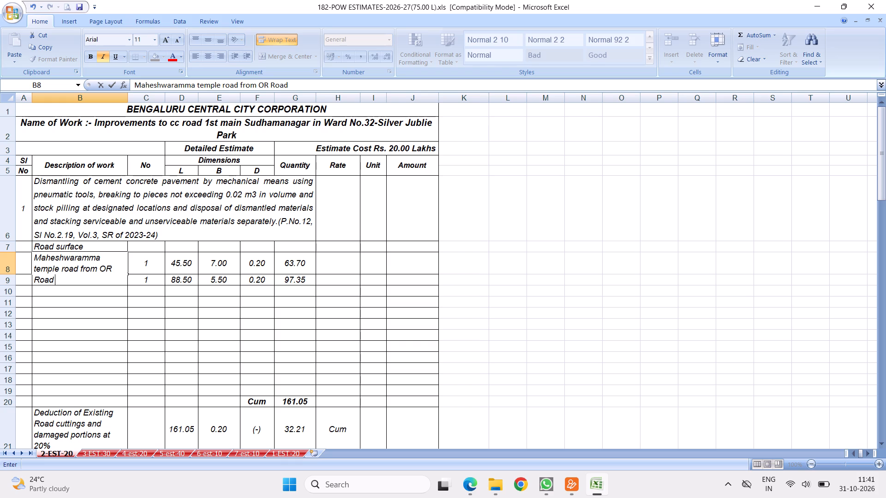
click(182, 349)
Set the Maheshwaramma temple road entry's length to 16.5 and its breadth to (12.30+10.50)/2.
click(178, 266)
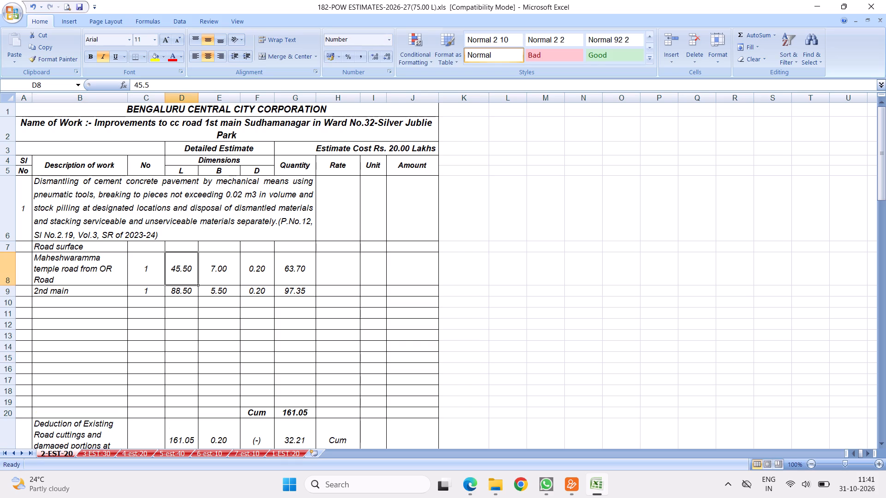
text(16.)
key(5)
click(303, 328)
click(214, 271)
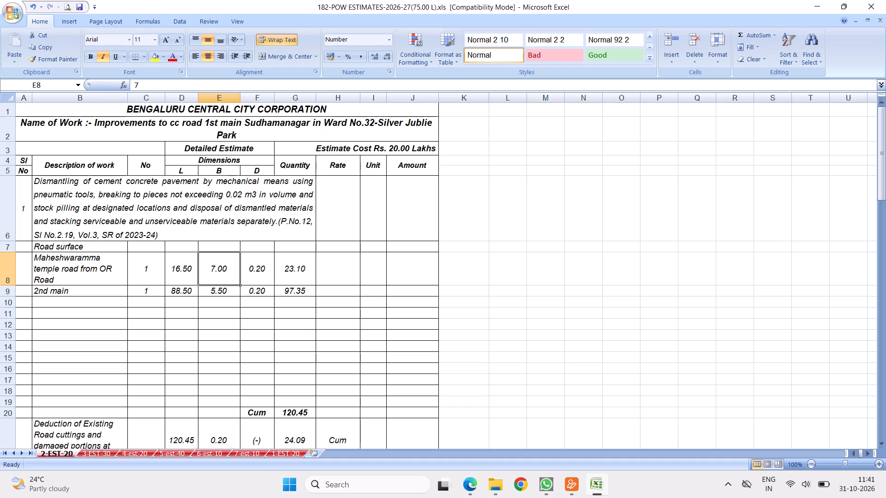
key(shift+parenleft)
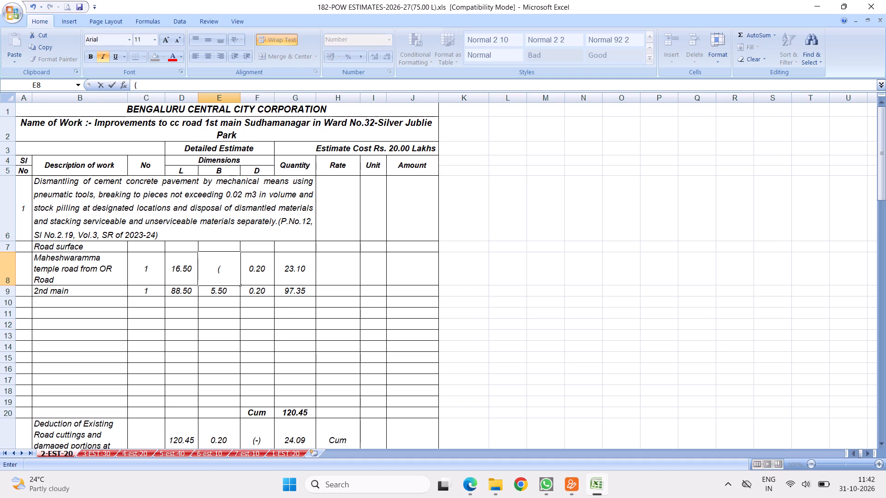
text(12.30+)
text(10.)
text(50)/2)
key(Return)
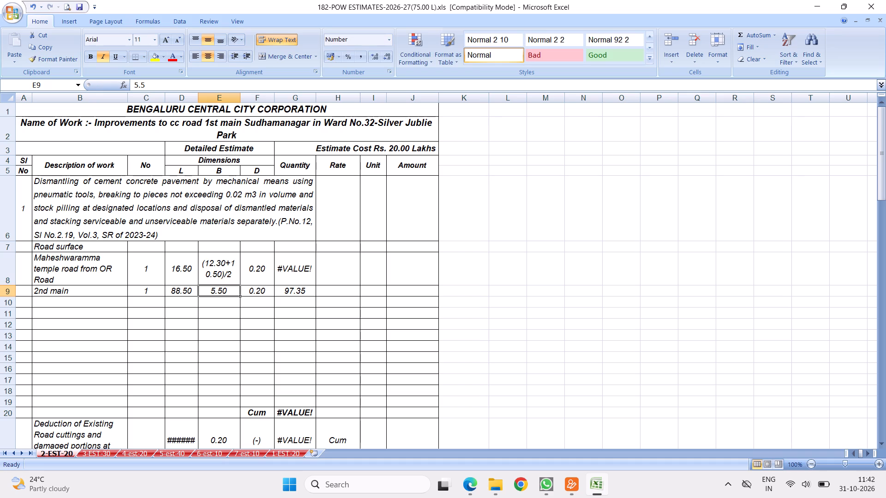
Set the length in row 9 to 30 and clear that row's "2nd main" description.
click(181, 290)
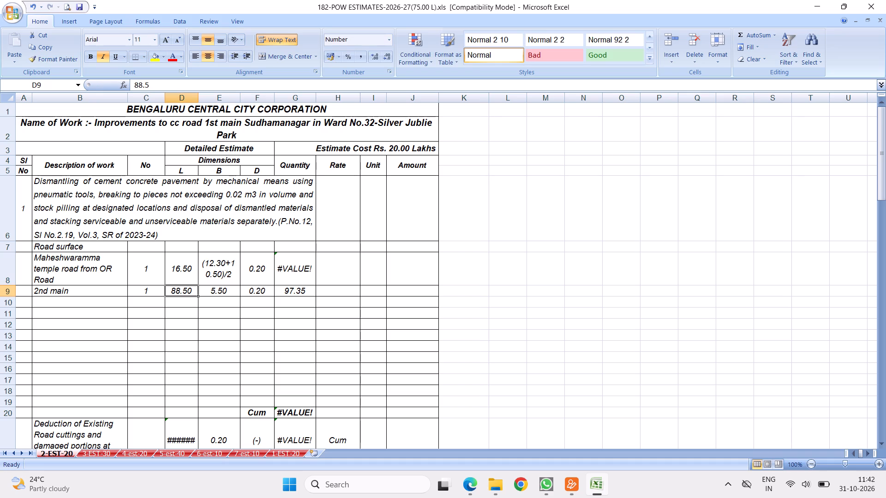
key(3)
key(0)
click(268, 315)
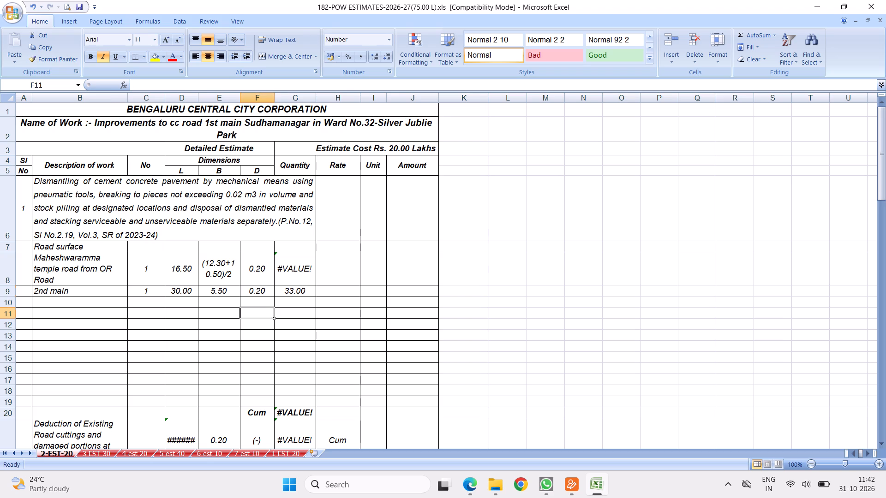
click(78, 290)
key(Delete)
Narrow the breadth column slightly and copy the formatting of breadth cell E8 onto E9 through E19.
click(221, 274)
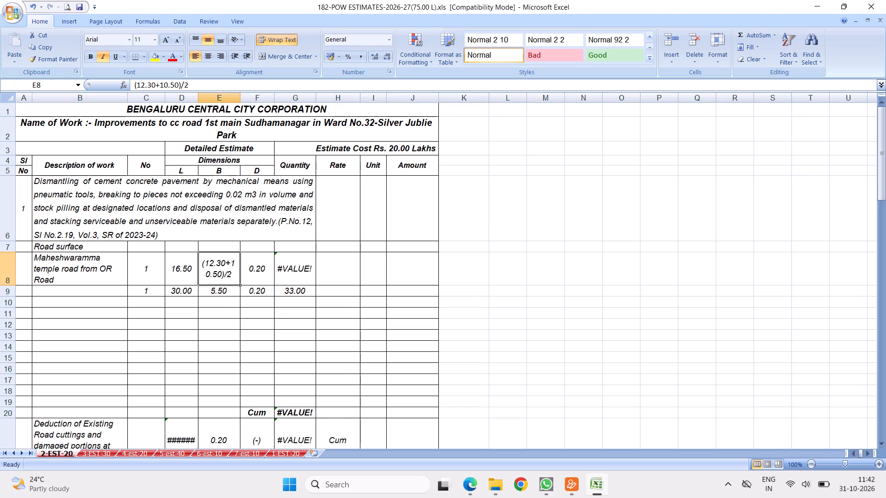
click(243, 98)
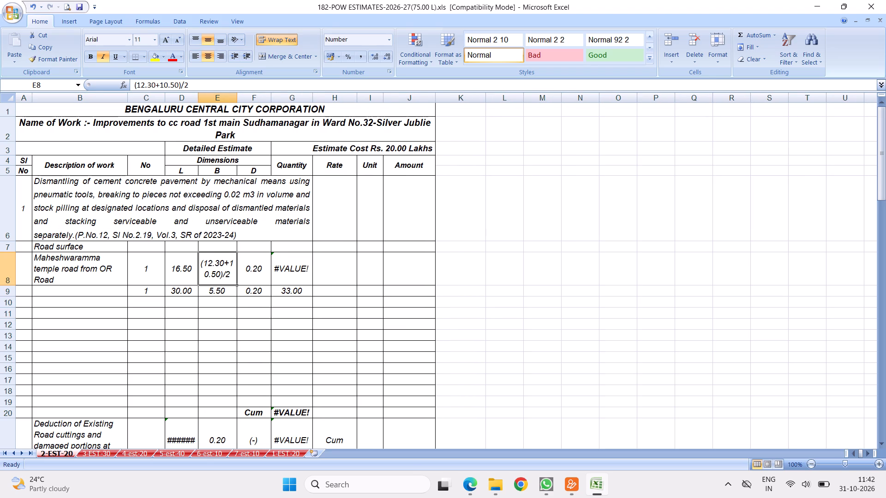
click(239, 98)
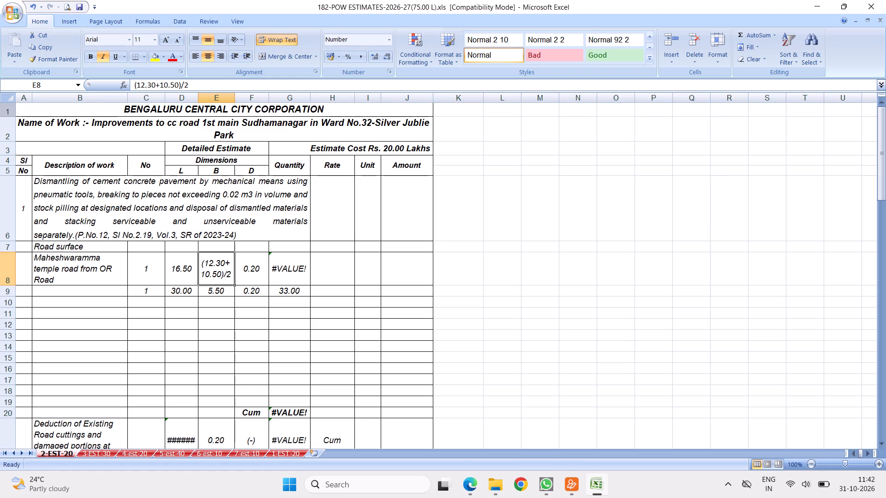
click(35, 58)
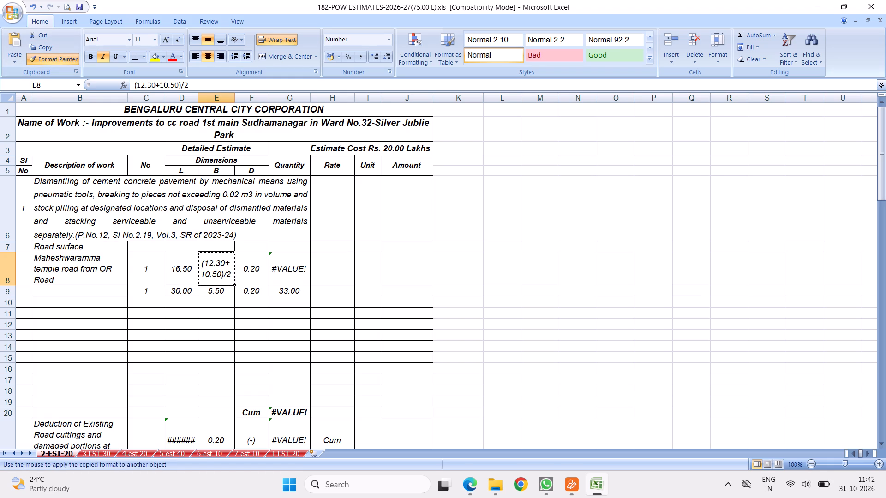
drag(214, 294, 205, 400)
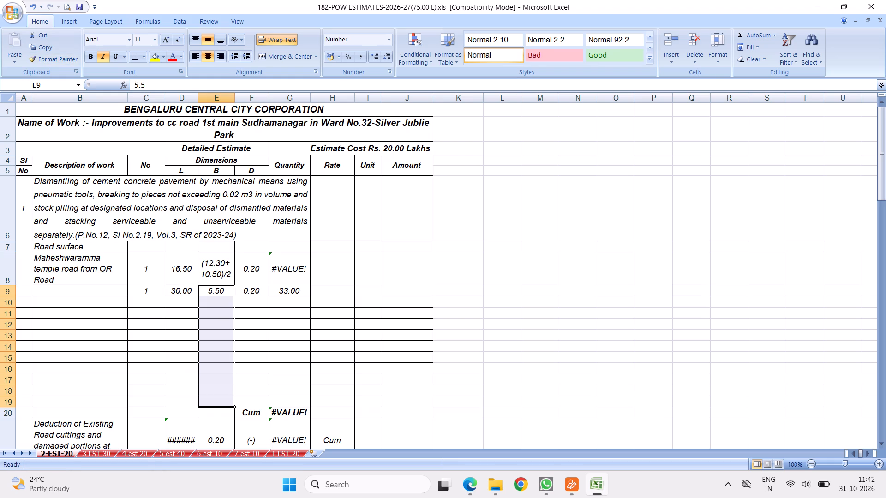
Fill the No value 1 and the length 30.00 from row 9 down to row 18.
click(153, 288)
drag(164, 298, 159, 340)
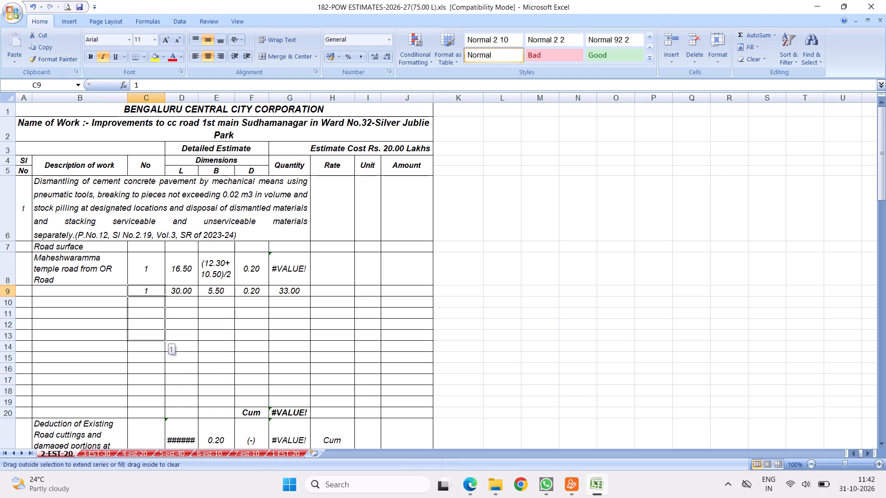
drag(159, 340, 153, 396)
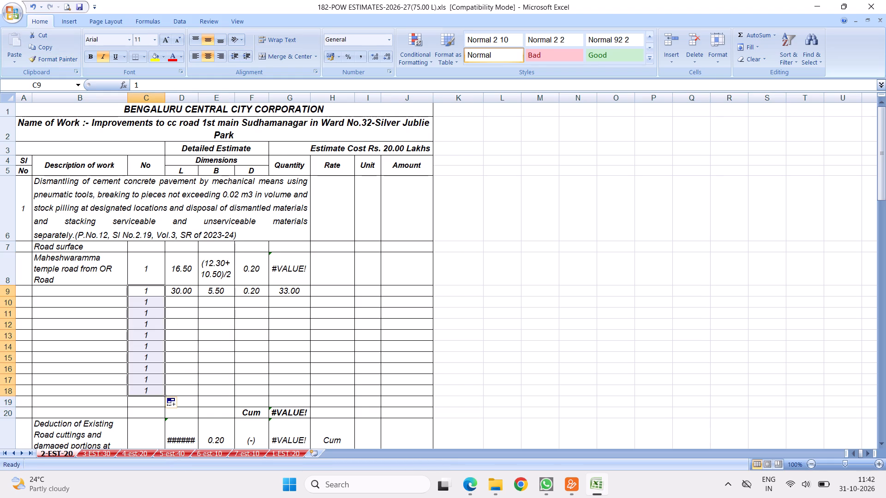
click(184, 292)
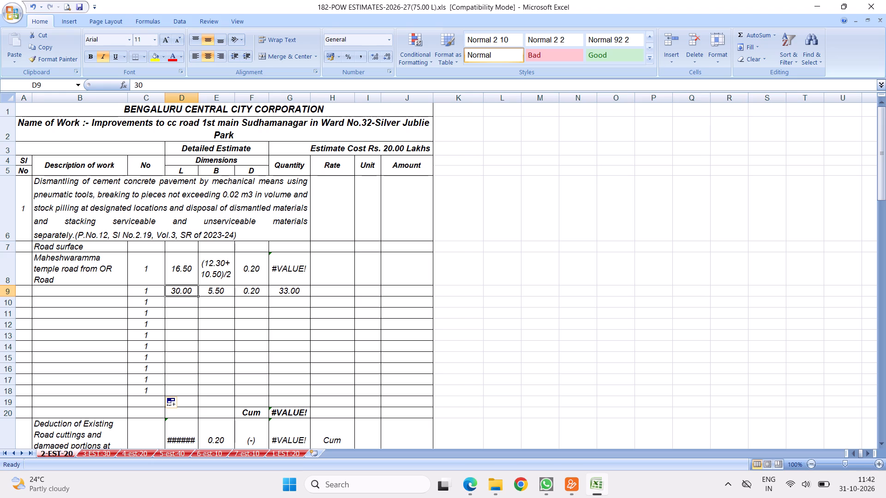
drag(198, 297, 186, 399)
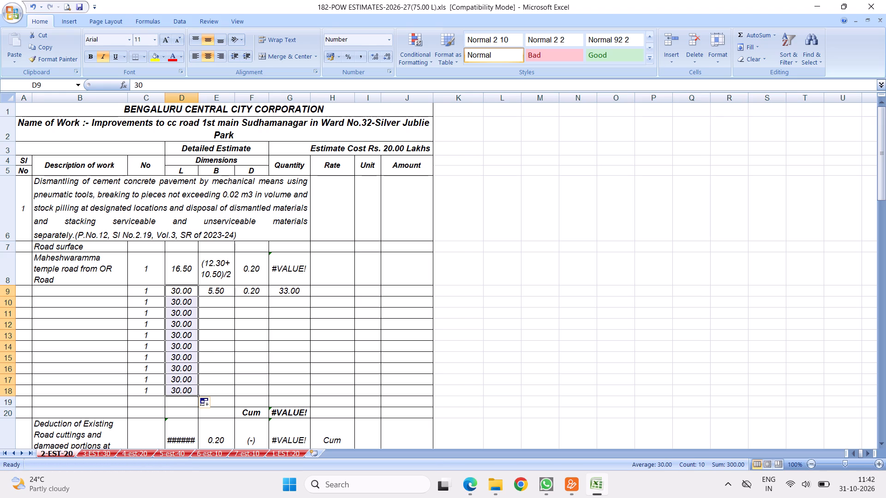
Set the lengths in rows 14, 15 and 16 to 7.7, 8 and 11.
click(170, 303)
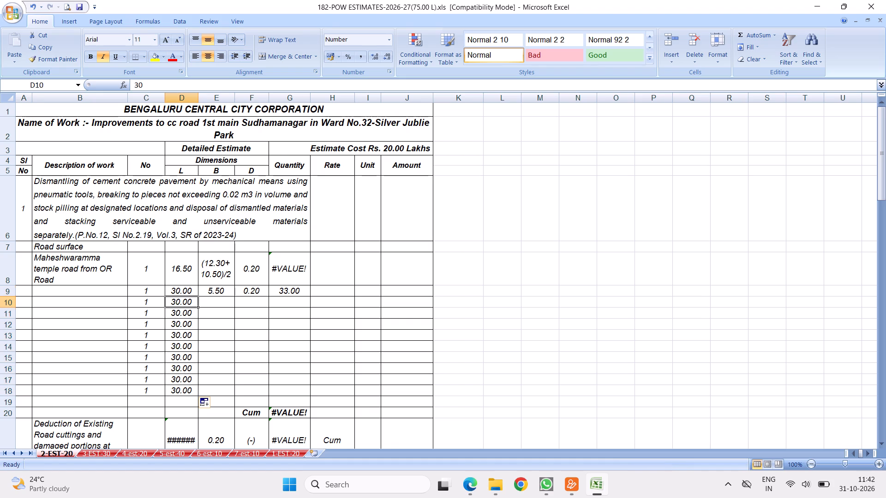
click(182, 314)
click(174, 324)
click(174, 336)
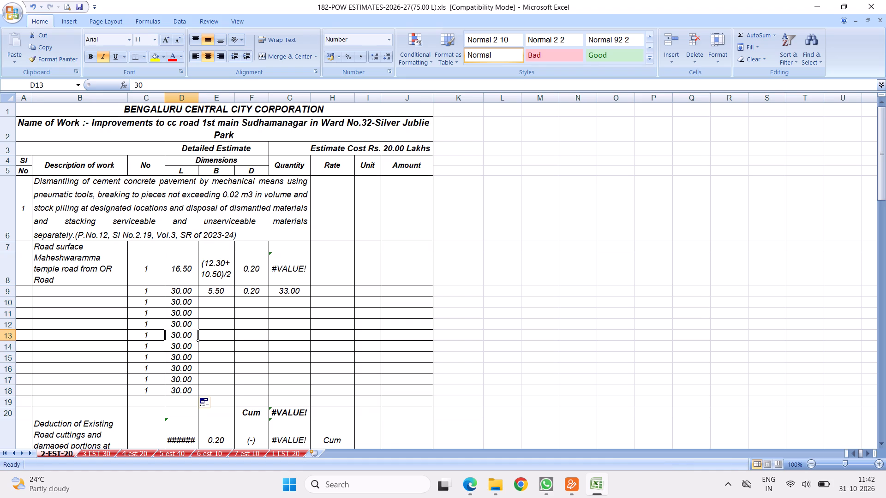
click(177, 346)
text(7.)
key(7)
click(210, 363)
click(180, 357)
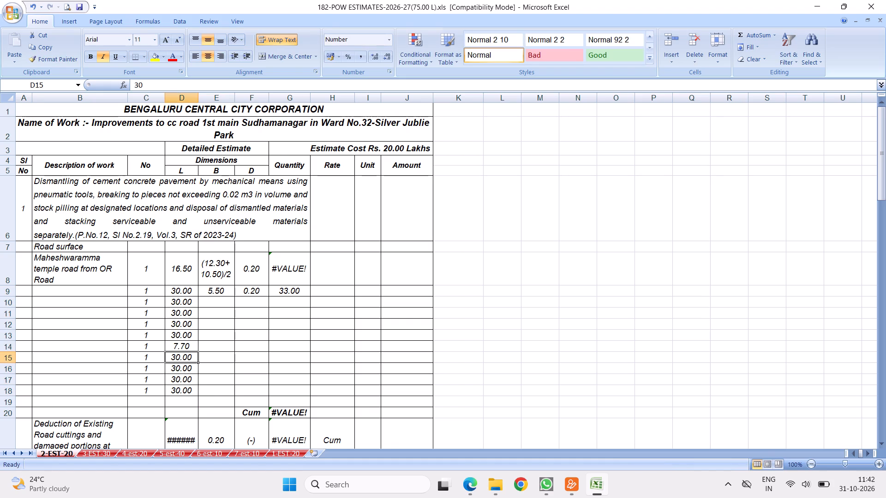
key(8)
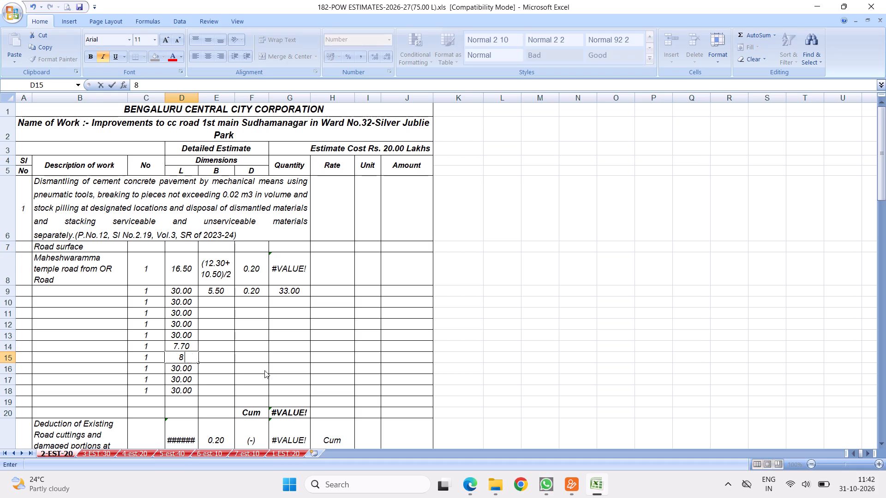
click(264, 370)
click(180, 368)
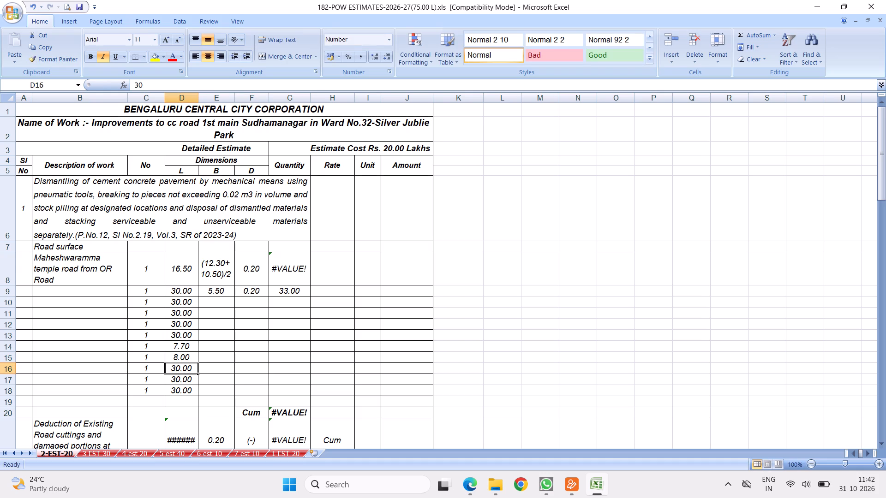
text(11)
click(281, 385)
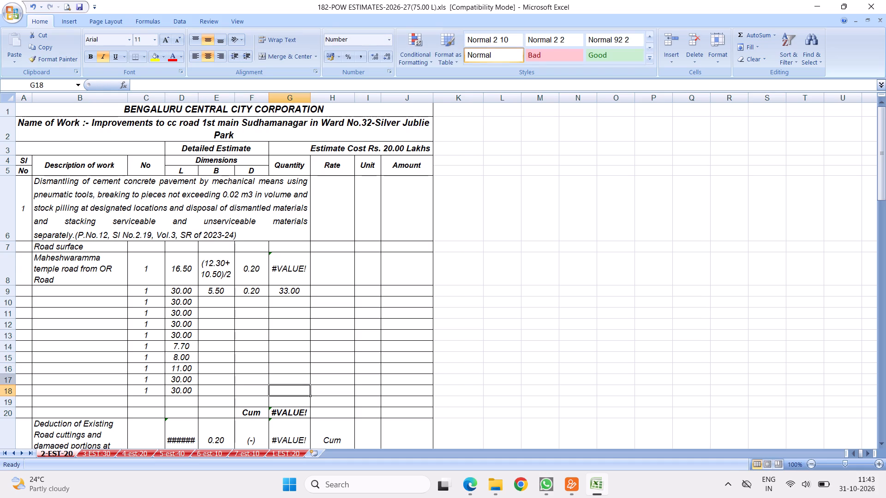
Insert three blank rows at row 17, directly below the entry with length 11.00.
drag(6, 380, 6, 397)
right_click(96, 385)
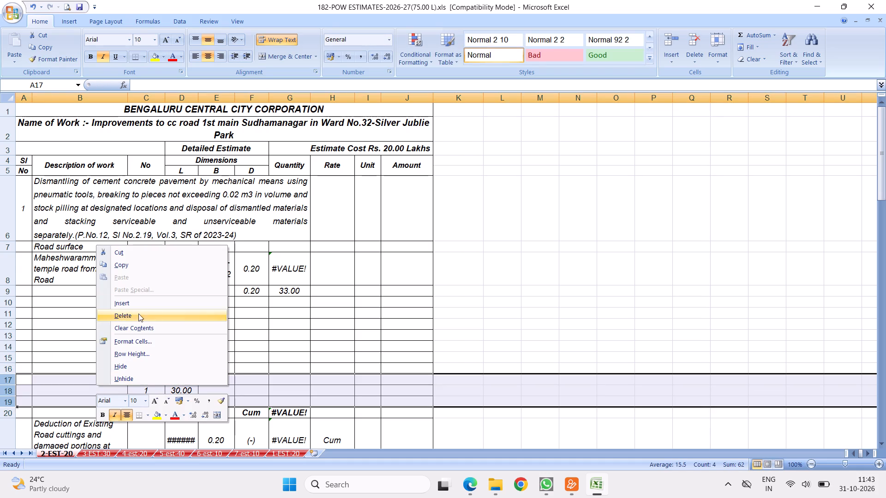
click(130, 303)
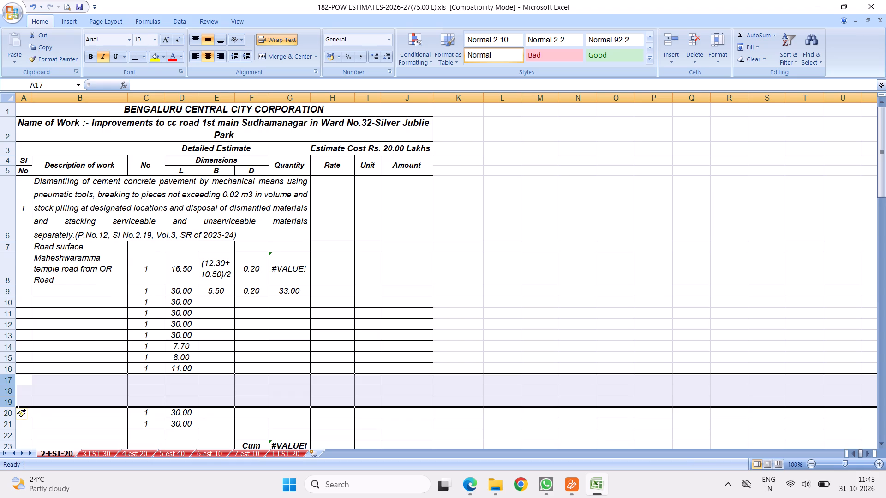
Fill the 0.20 depth from the Maheshwaramma temple road row down to row 16.
click(257, 273)
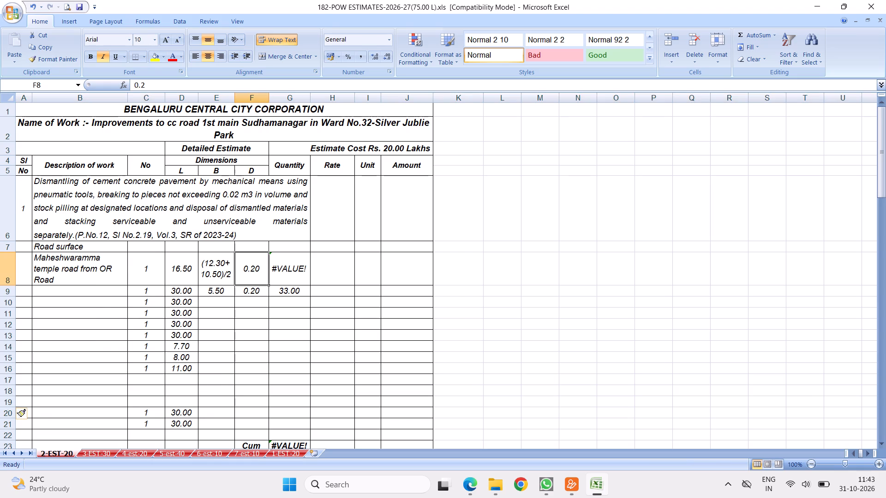
drag(269, 286, 256, 392)
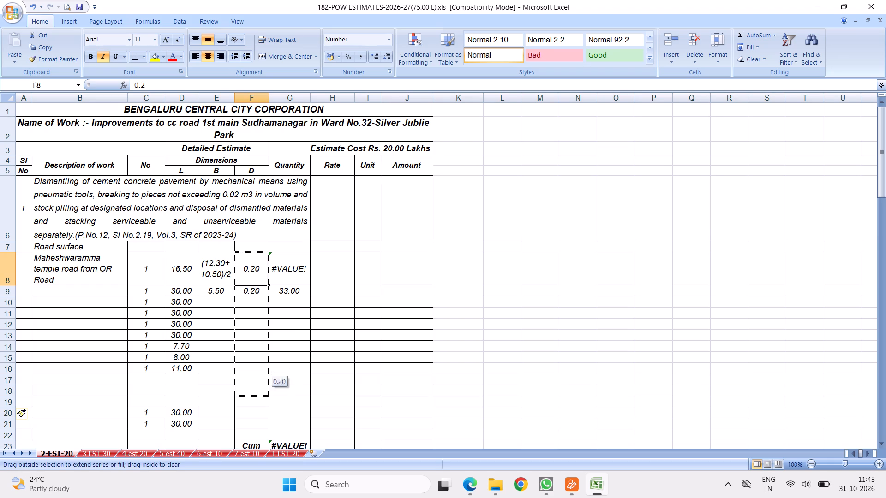
drag(256, 392, 252, 371)
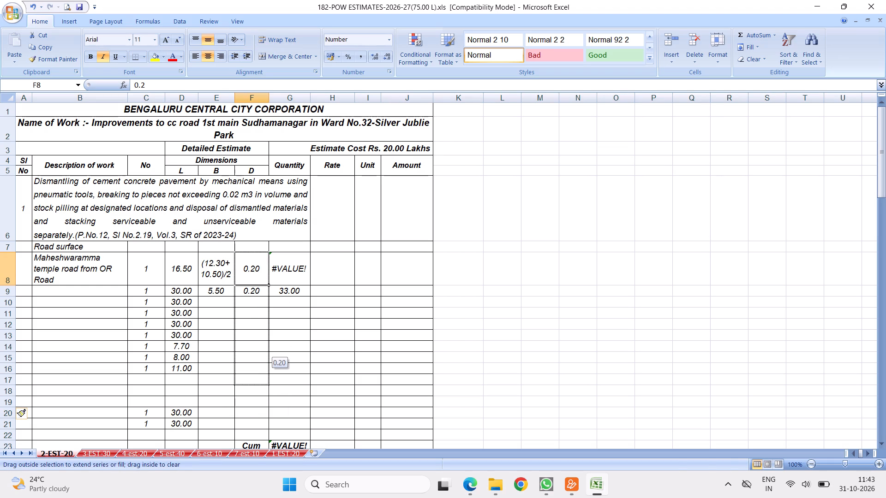
drag(252, 371, 252, 371)
Enter the breadth in row 9, directly below the Maheshwaramma temple road entry, as (10.80+7.00)/2.
click(205, 290)
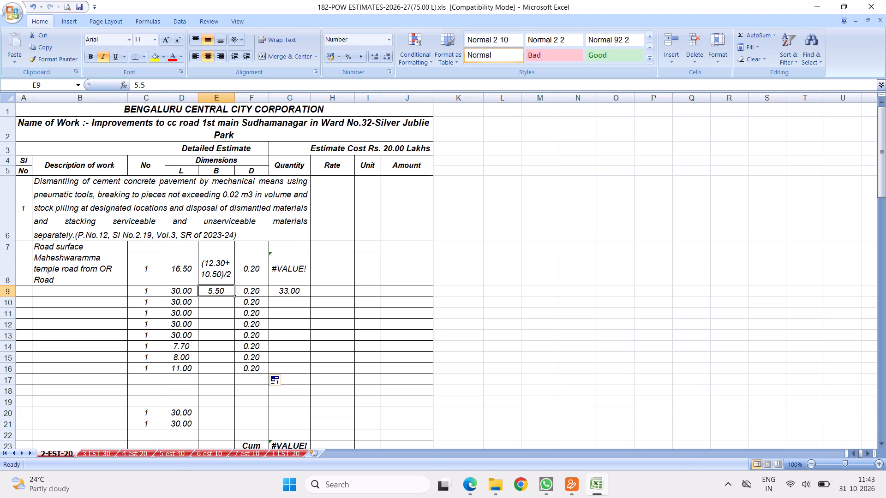
key(shift+parenleft)
text(10.89)
key(BackSpace)
text(0+7.00)/)
key(Return)
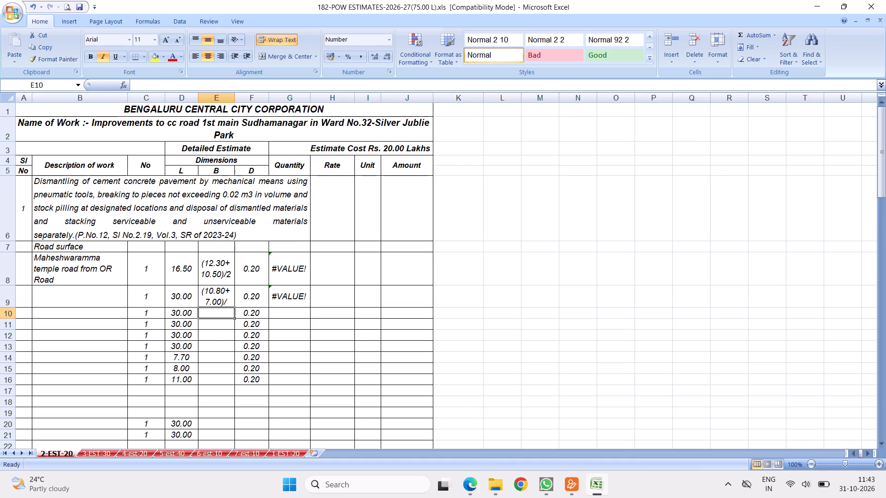
double_click(228, 301)
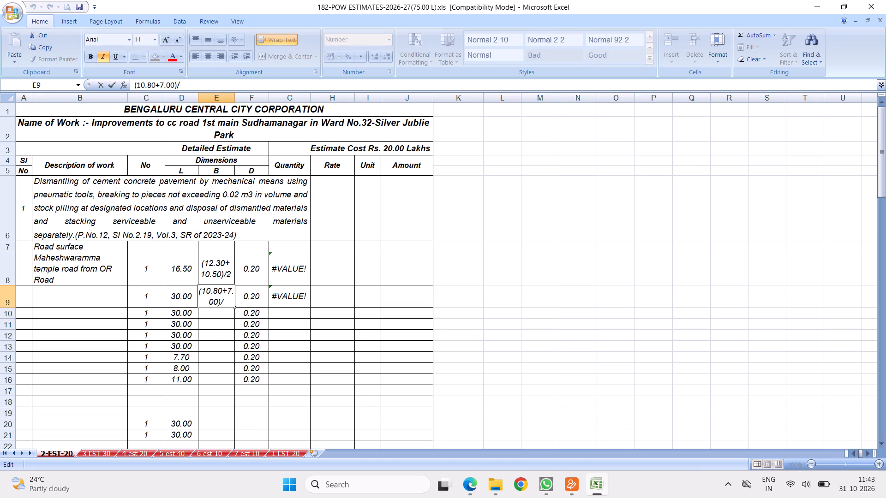
key(2)
click(312, 335)
Enter the breadths (7.00+6.90)/2 in row 10 and (6.90+7.50)/2 in row 11.
click(218, 315)
text((7.00+)
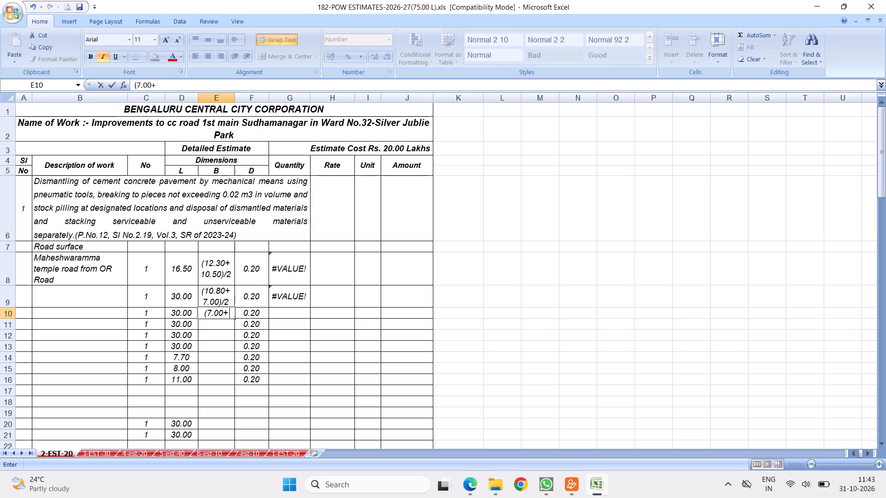
text(6.7)
key(BackSpace)
text(90)/2)
key(Return)
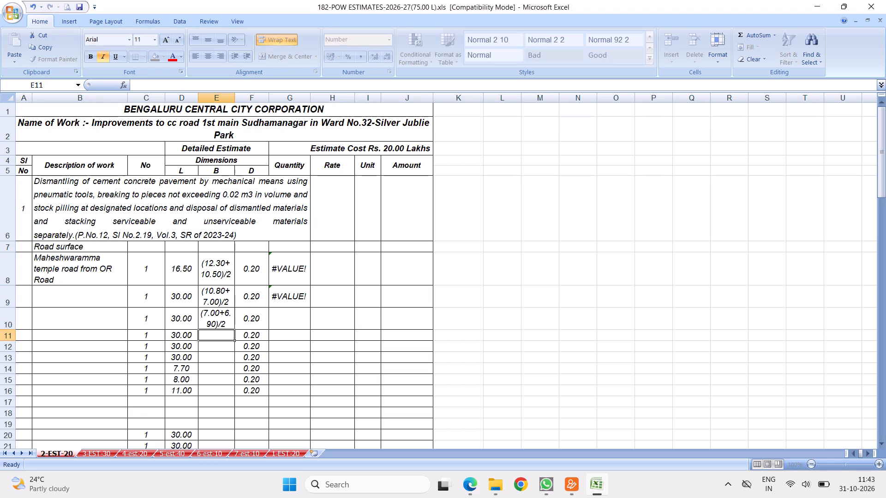
key(shift+parenleft)
text(6.90)
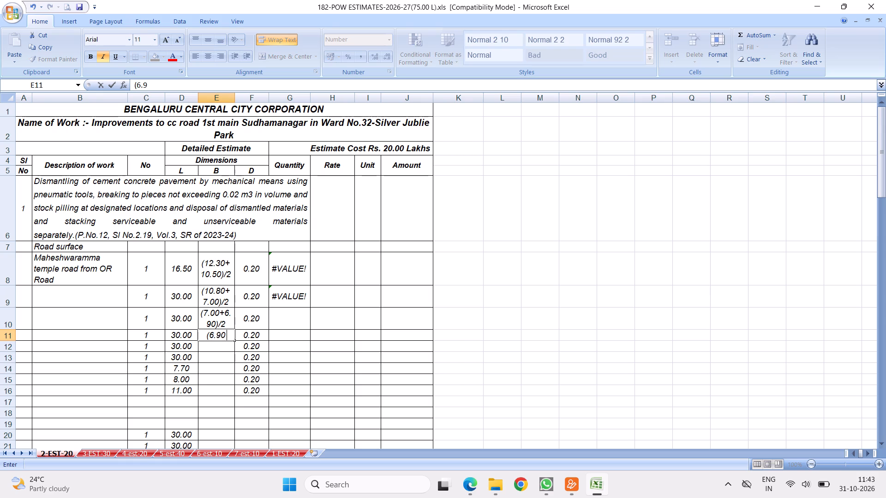
key(shift+BackSpace)
text(0+)
text(7.50)/2)
key(Return)
Enter the breadths (7.50+6.20)/2 in row 12 and (6.20+6.60)/2 in row 13.
text((.)
key(BackSpace)
text(7.50+)
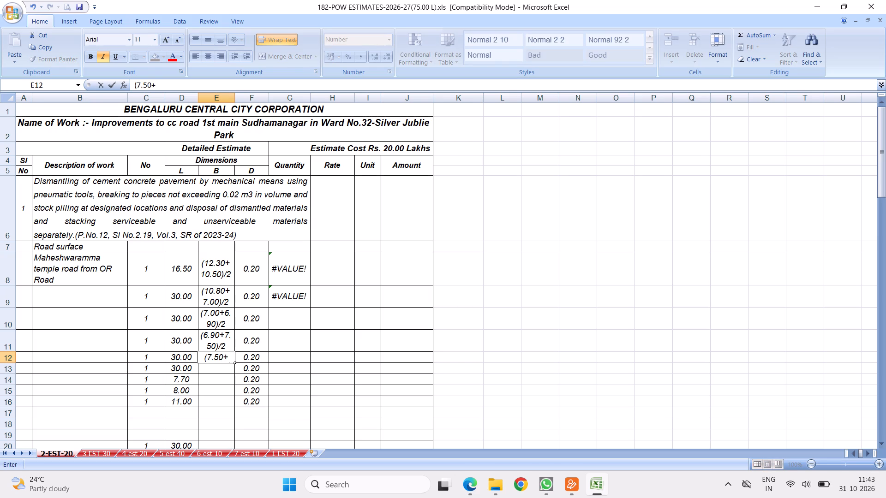
text(6.20)/2)
key(Return)
text((6.20+)
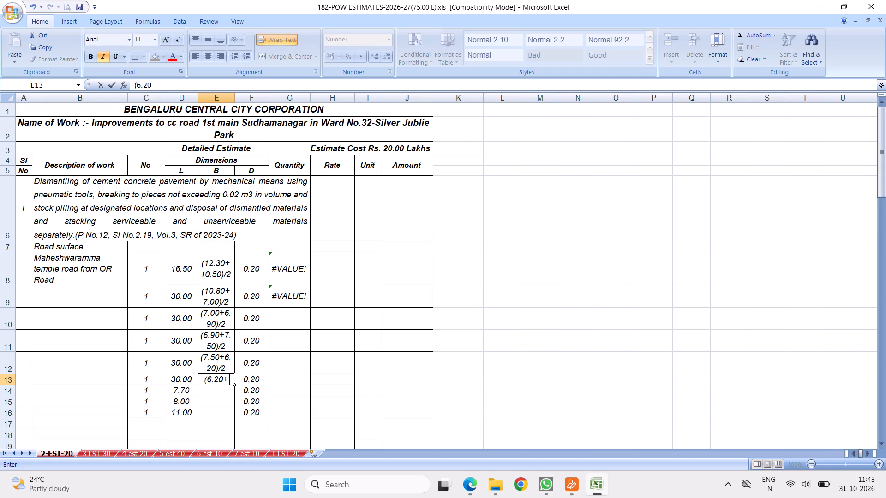
text(6.60)/2)
key(Return)
Enter the breadths (6.20+6.90)/2 in row 14 and (6.90+6.80)/2 in row 15.
key(shift+parenleft)
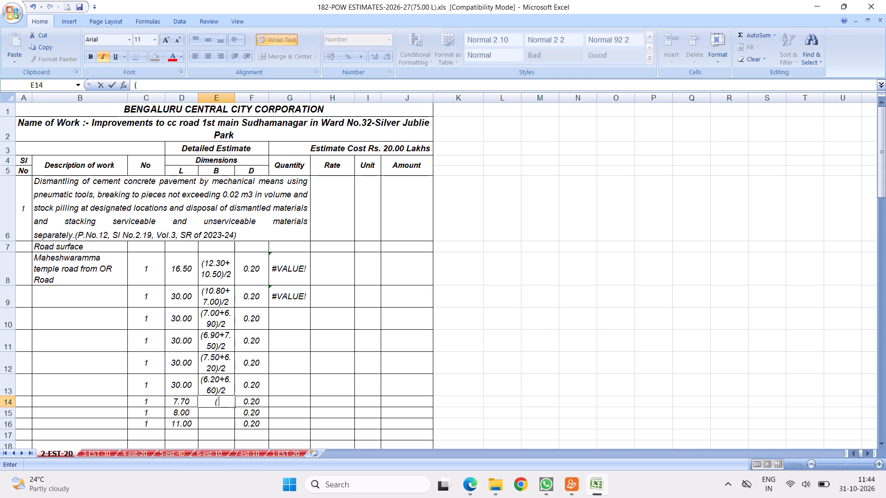
text(6.20+)
text(6.90)/2)
key(Return)
key(shift+parenleft)
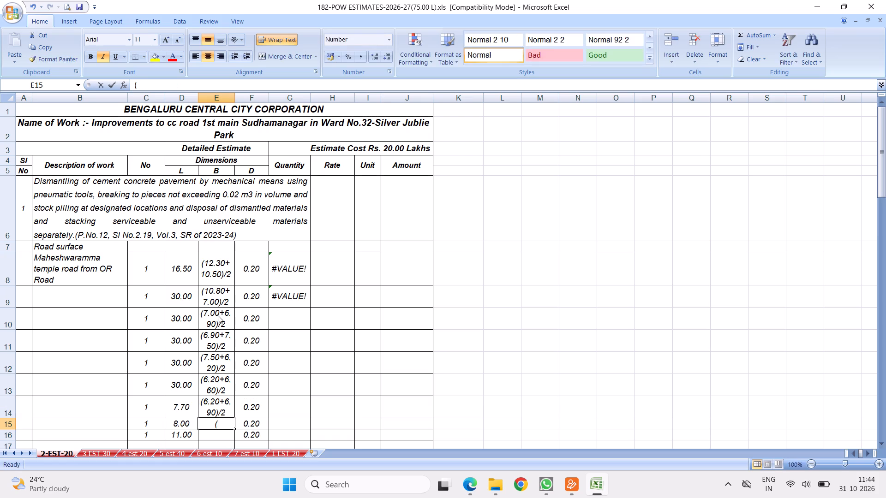
text(6.9)
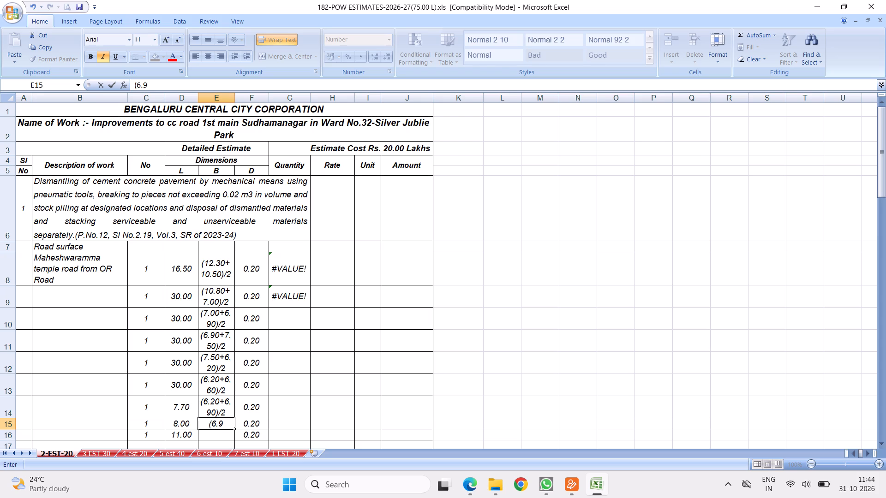
text(0=)
key(BackSpace)
key(shift+plus)
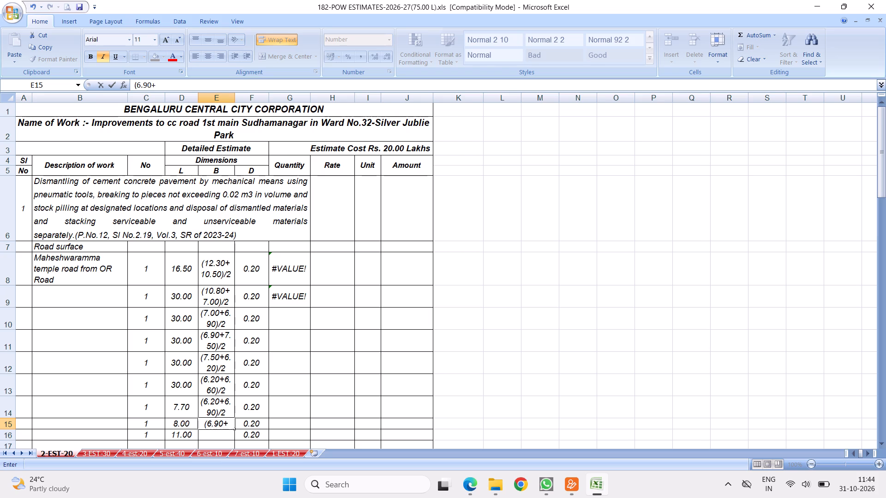
text(6.80)/2)
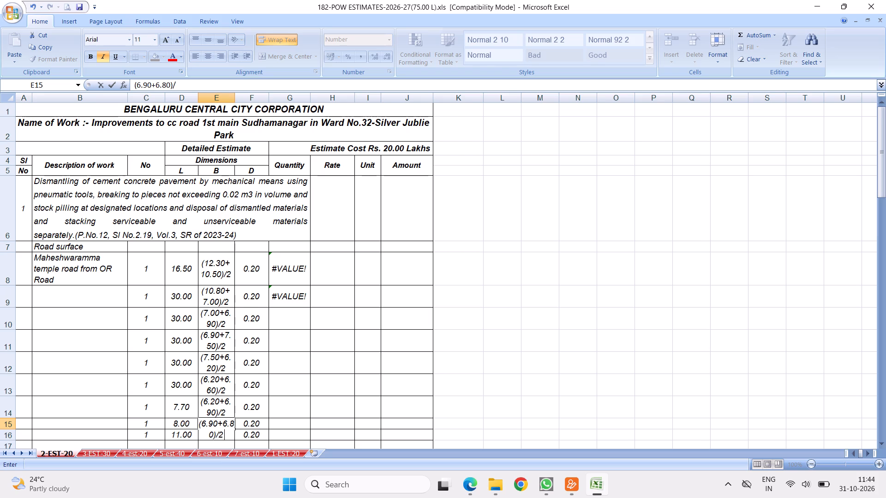
key(Return)
Enter the breadth (6.80+6.20)/2 in row 16, the entry with length 11.00.
key(shift+parenleft)
text(6/80)
key(BackSpace)
key(BackSpace)
key(BackSpace)
text(.80)
key(shift+BackSpace)
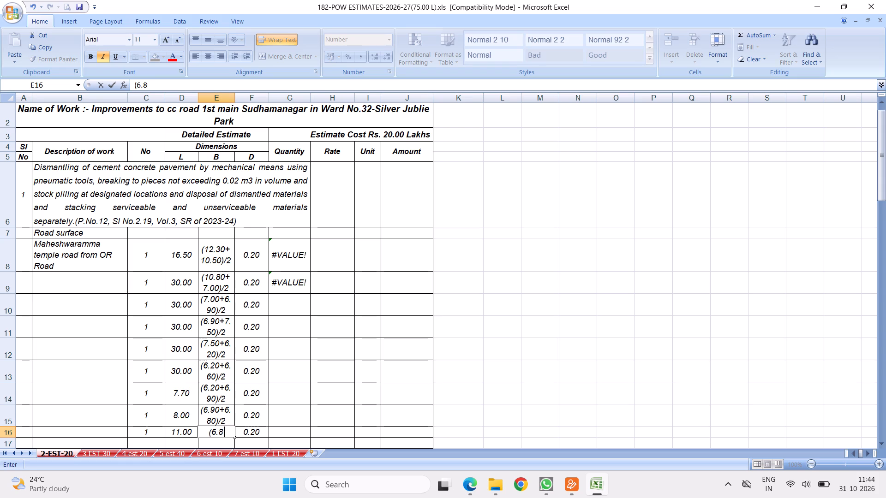
text(0+)
text(6.20)/2)
key(Return)
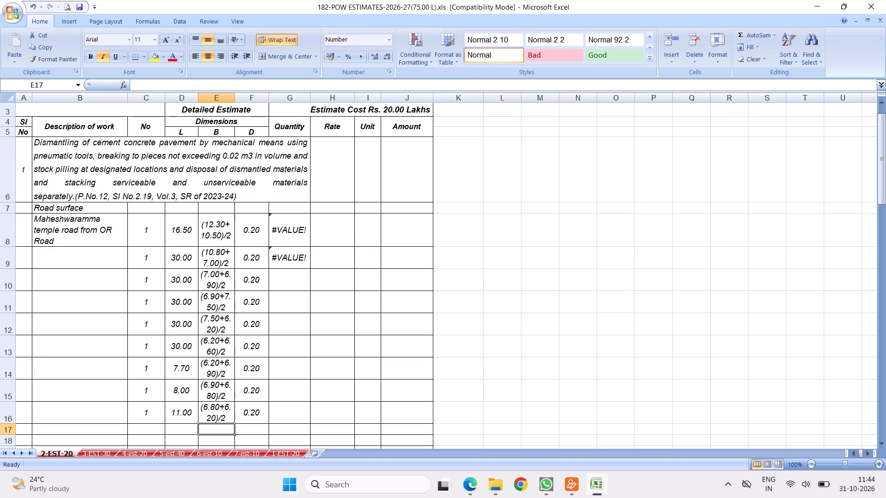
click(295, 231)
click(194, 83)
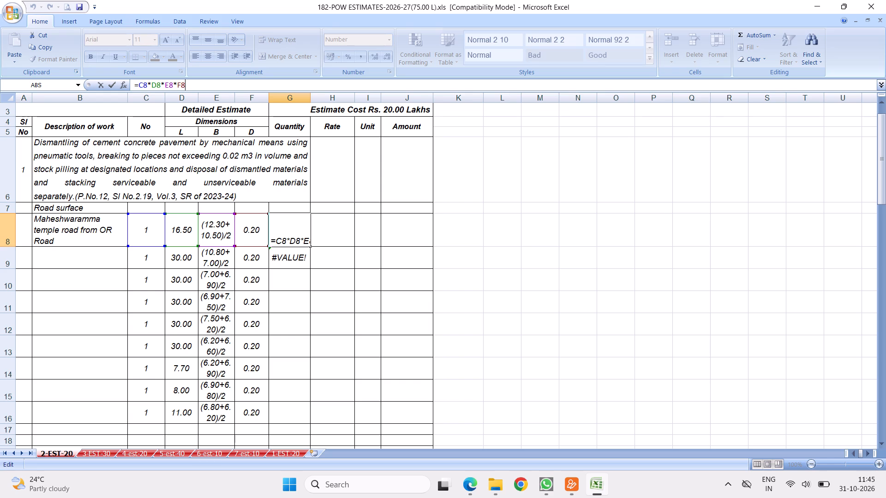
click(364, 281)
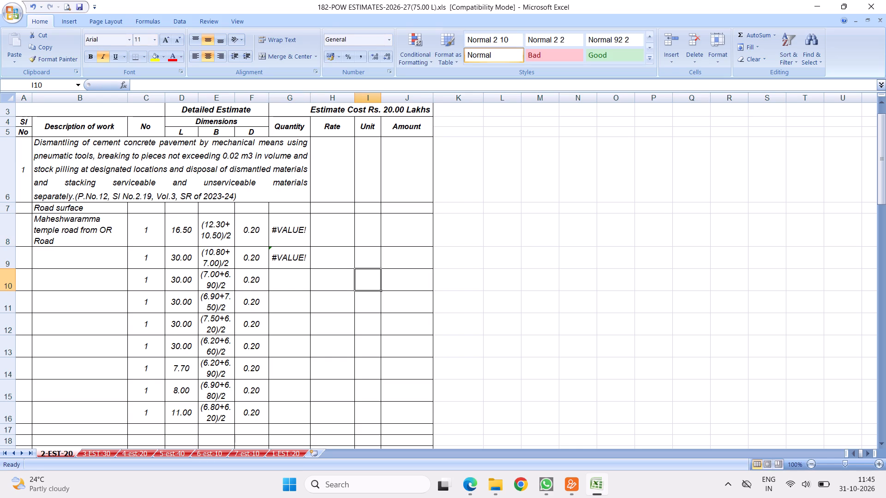
Replace the breadth reference E8 in the Maheshwaramma temple road row's quantity formula with 11.4.
click(276, 230)
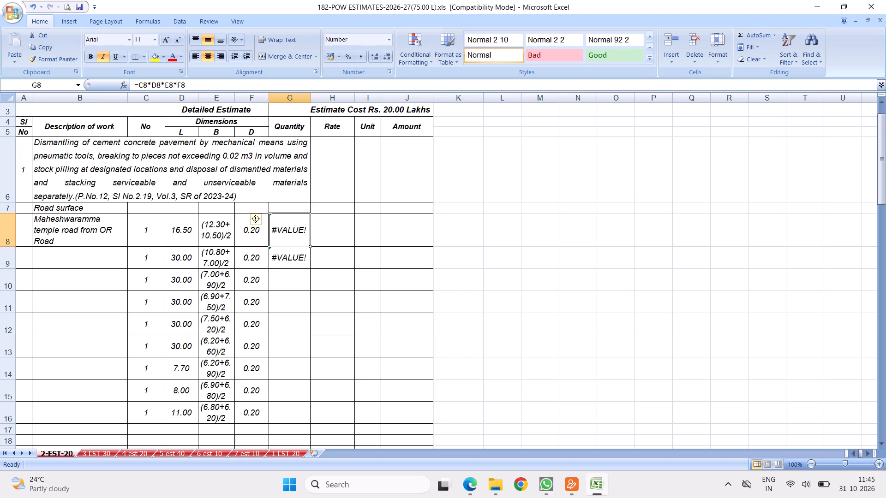
click(173, 85)
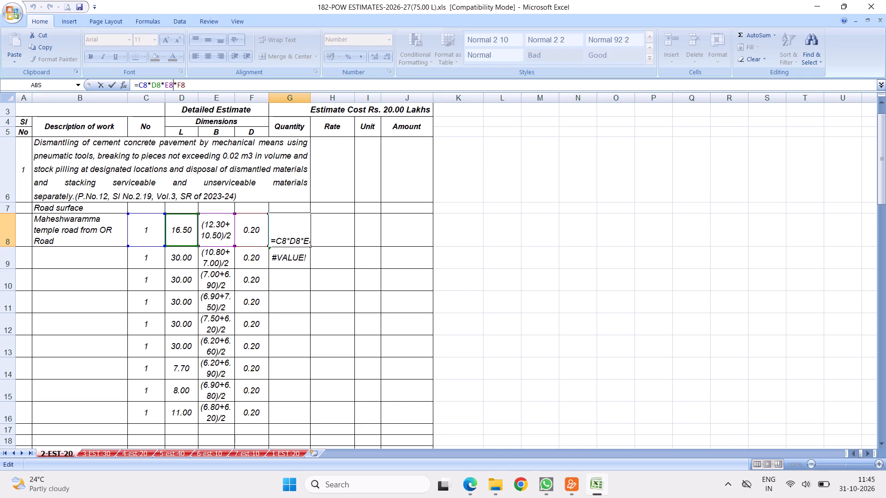
key(BackSpace)
key(BackSpace)
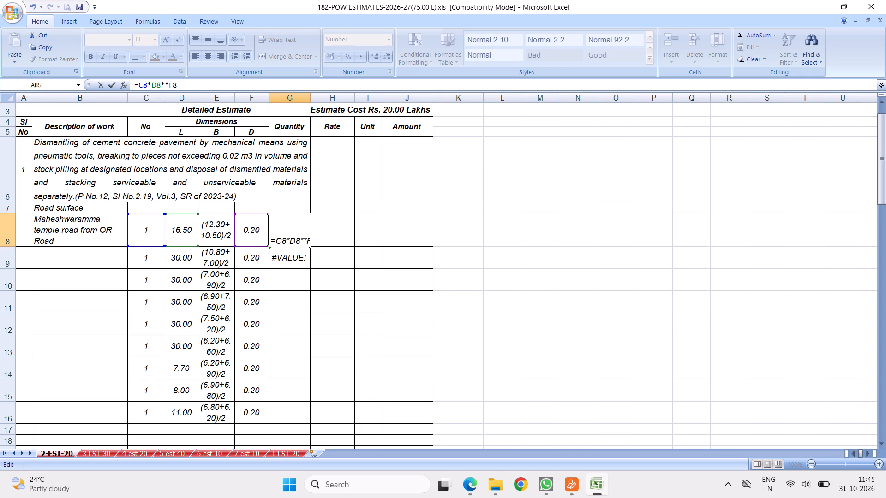
text(11.4)
key(Return)
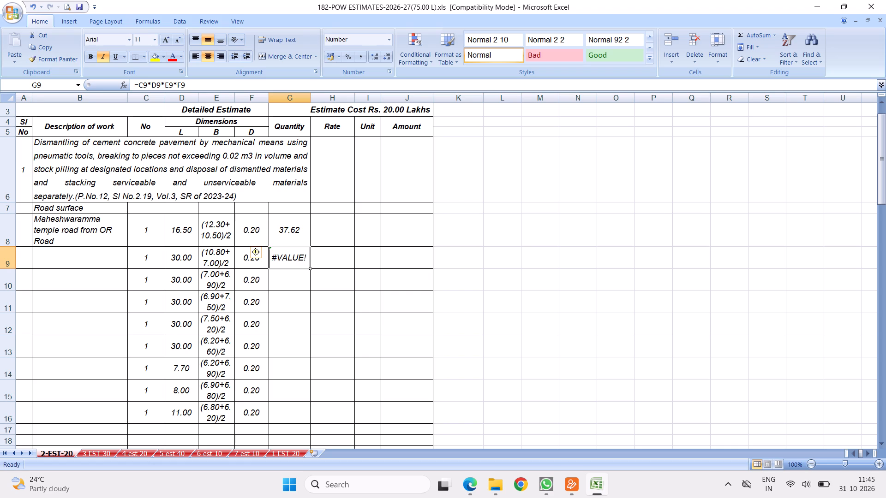
Replace the breadth reference E9 in row 9's quantity formula with 8.9.
click(174, 82)
key(BackSpace)
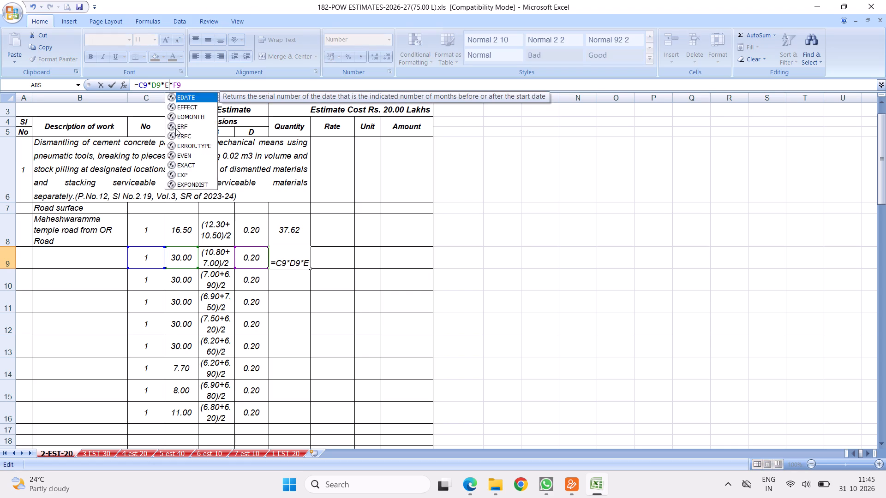
key(BackSpace)
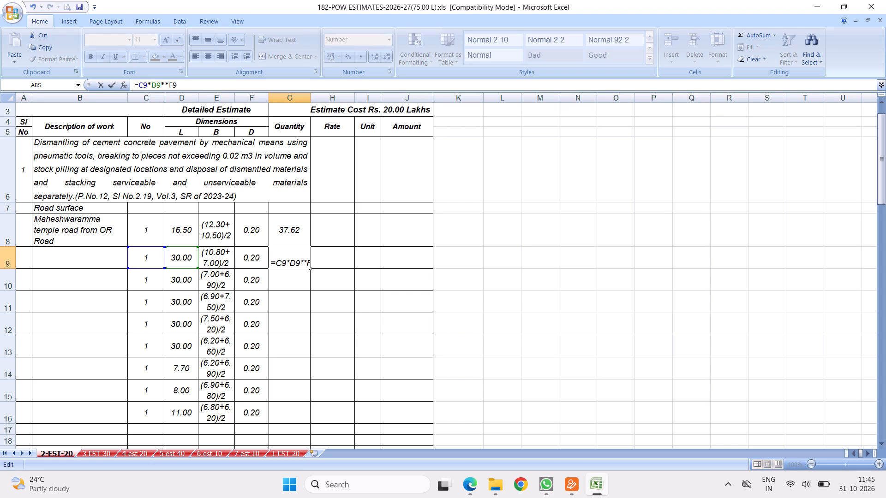
key(8)
text(.9)
key(Return)
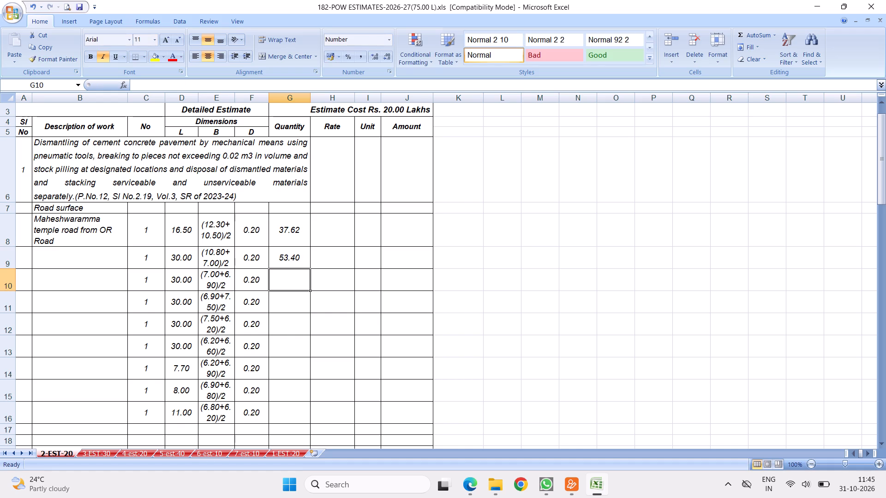
Fill row 9's quantity formula down to row 10 and set its breadth factor to 6.95.
click(293, 255)
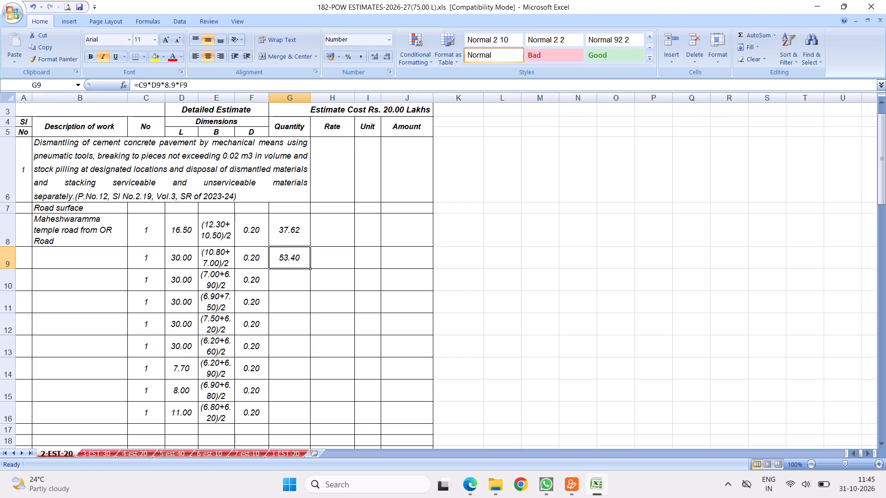
drag(309, 268, 305, 291)
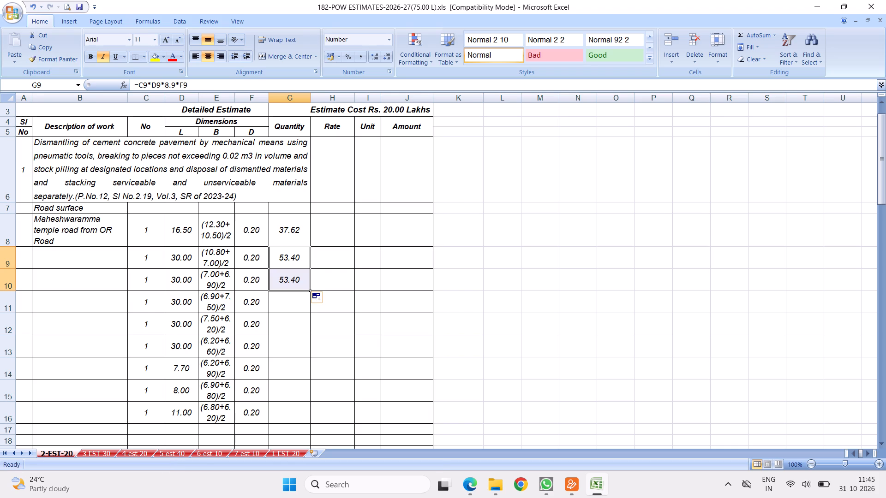
click(283, 278)
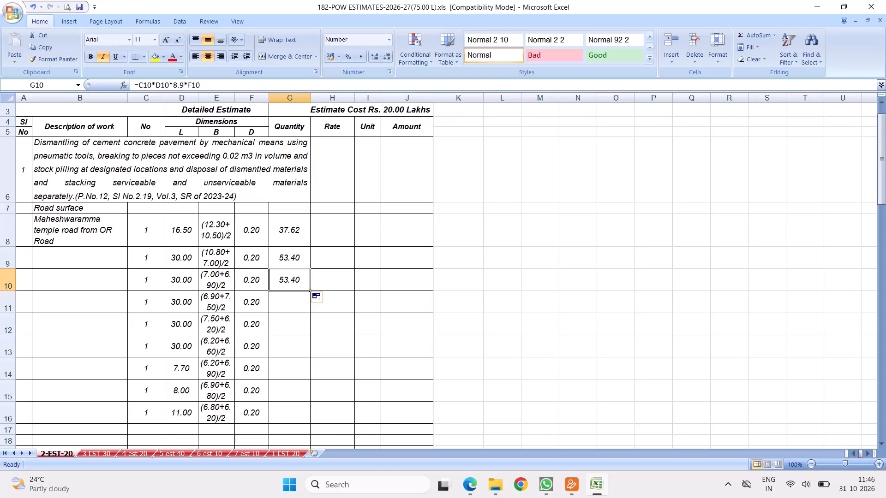
click(185, 83)
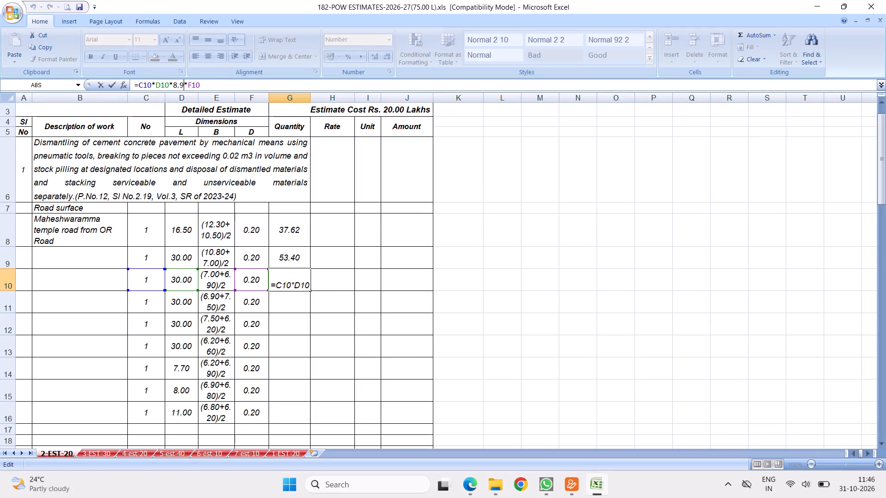
key(BackSpace)
key(BackSpace)
key(BackSpace)
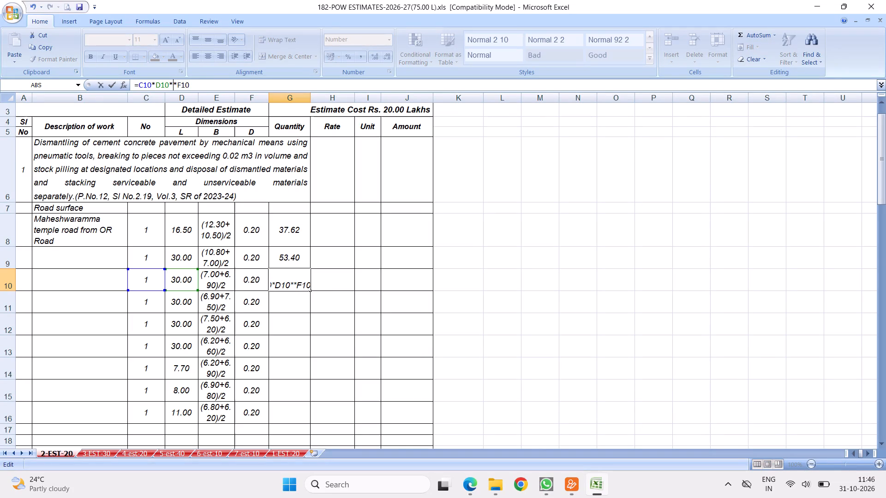
text(6.95)
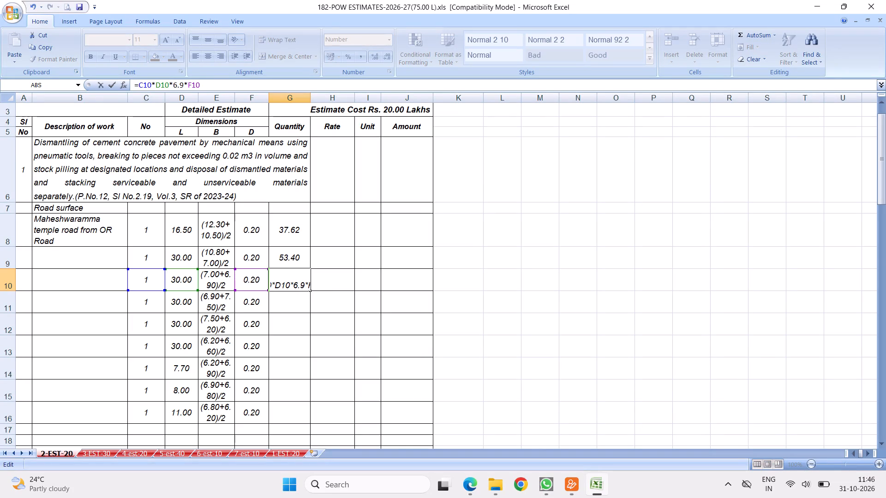
key(Return)
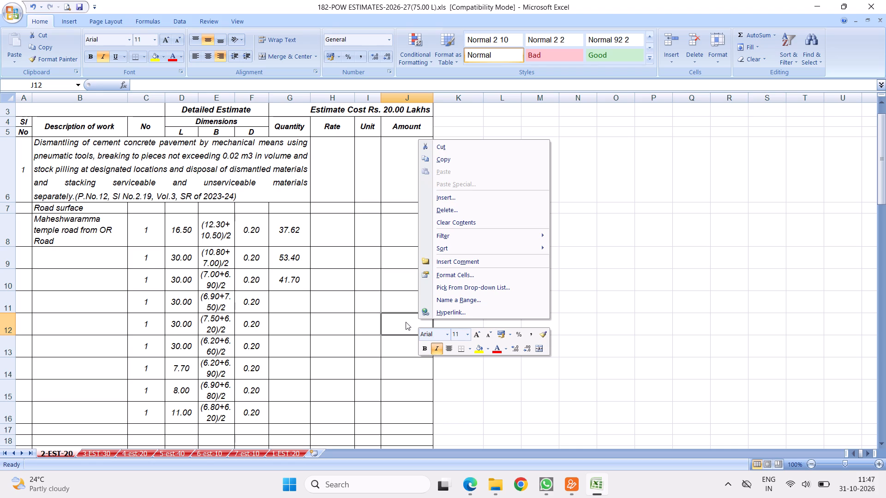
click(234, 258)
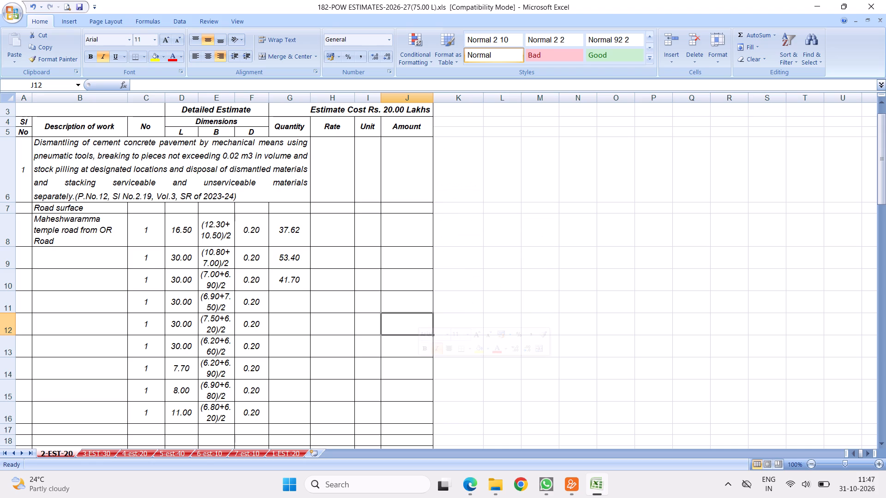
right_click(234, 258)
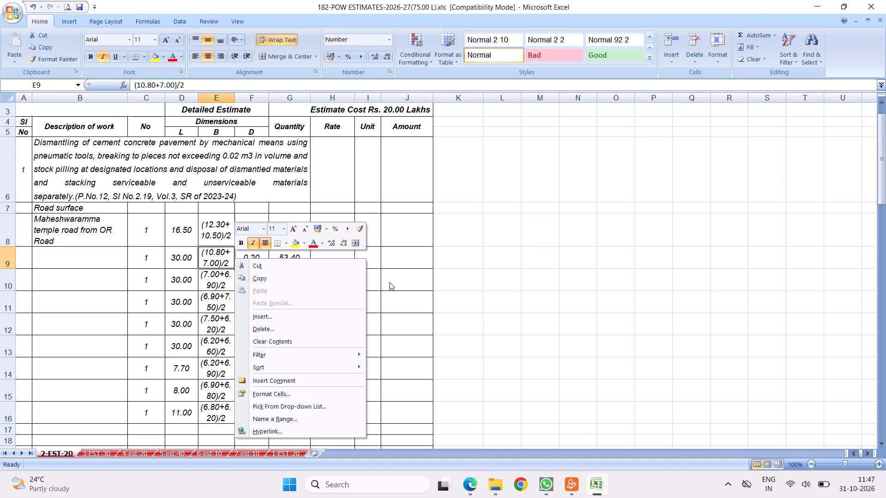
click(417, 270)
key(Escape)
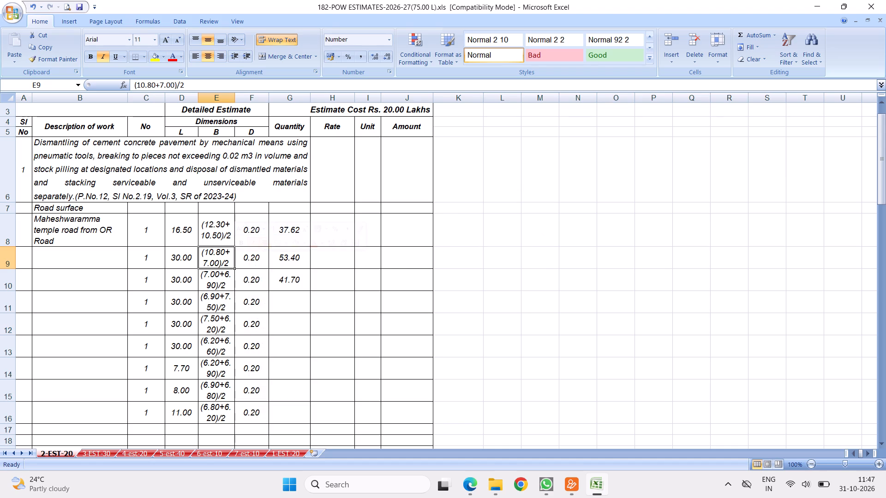
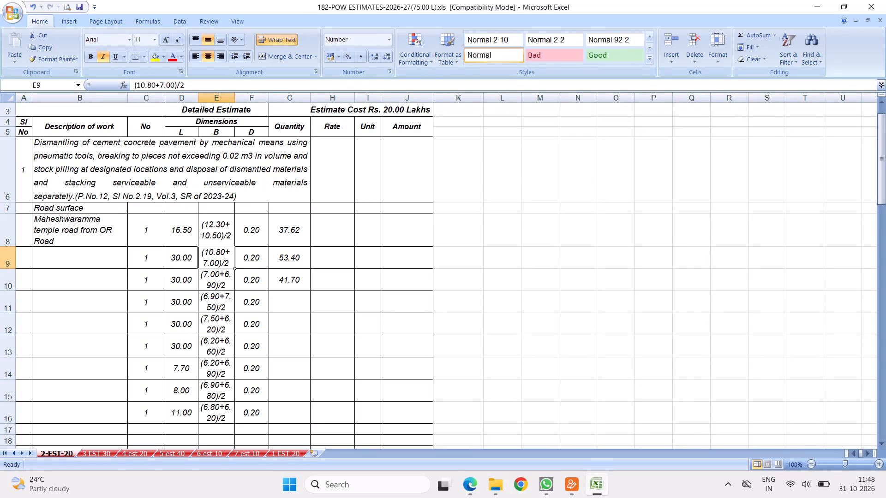
Fill row 10's quantity formula down to row 11 and set its breadth factor to 7.3.
click(293, 281)
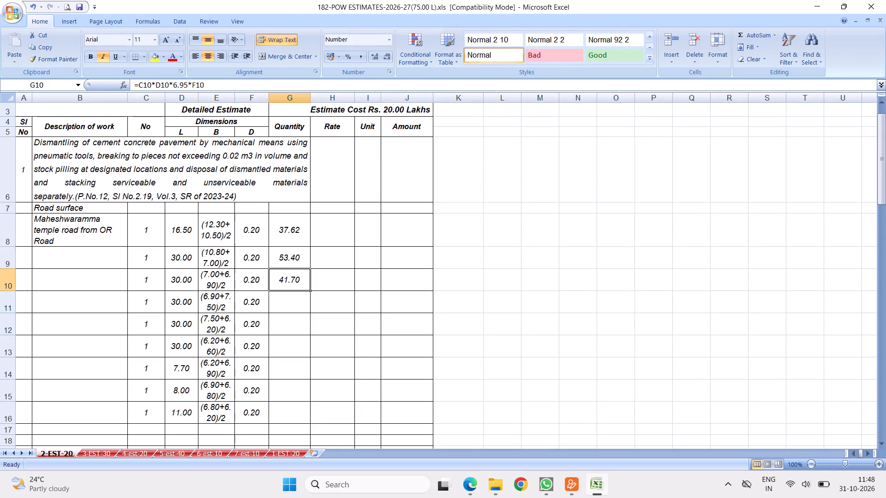
click(290, 301)
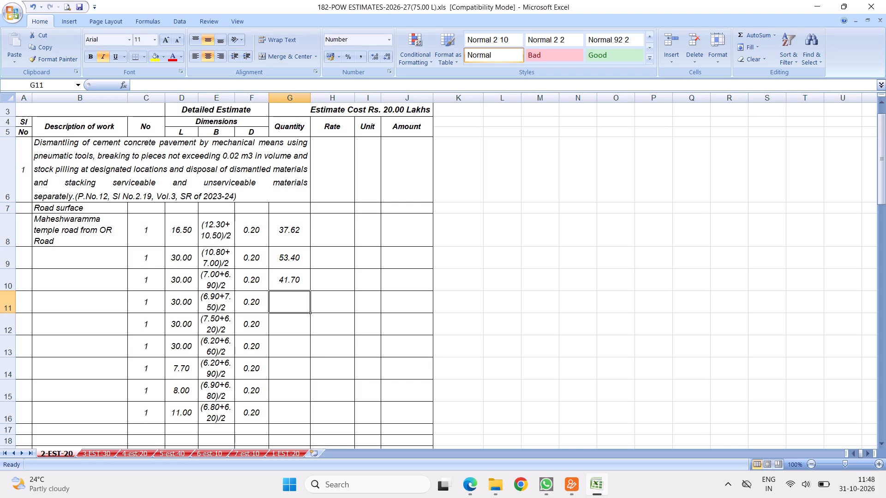
click(284, 280)
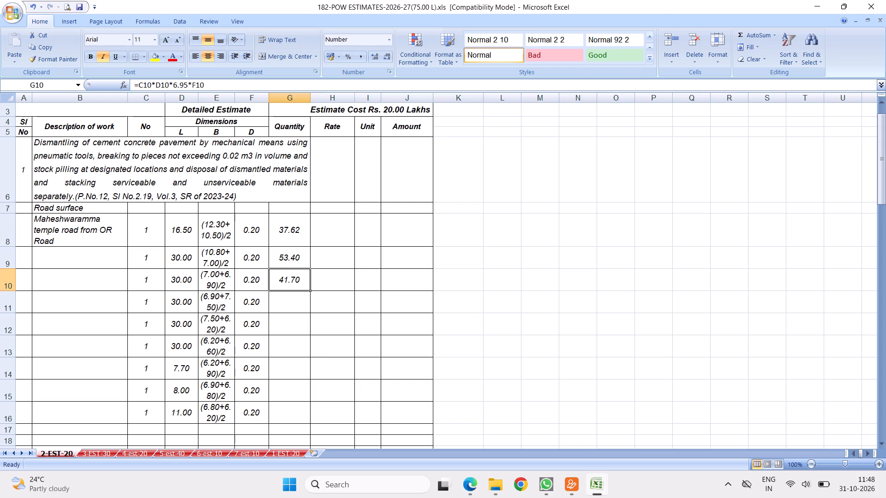
click(271, 301)
click(286, 279)
drag(309, 292, 303, 316)
click(293, 304)
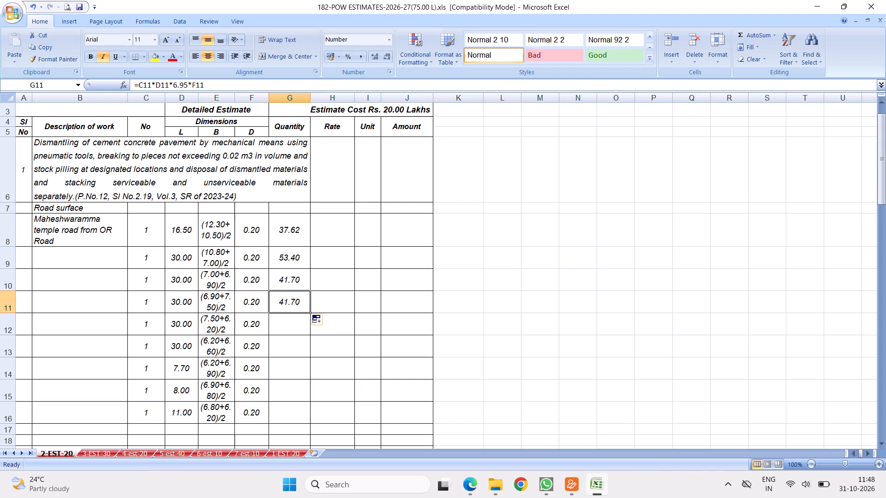
click(188, 82)
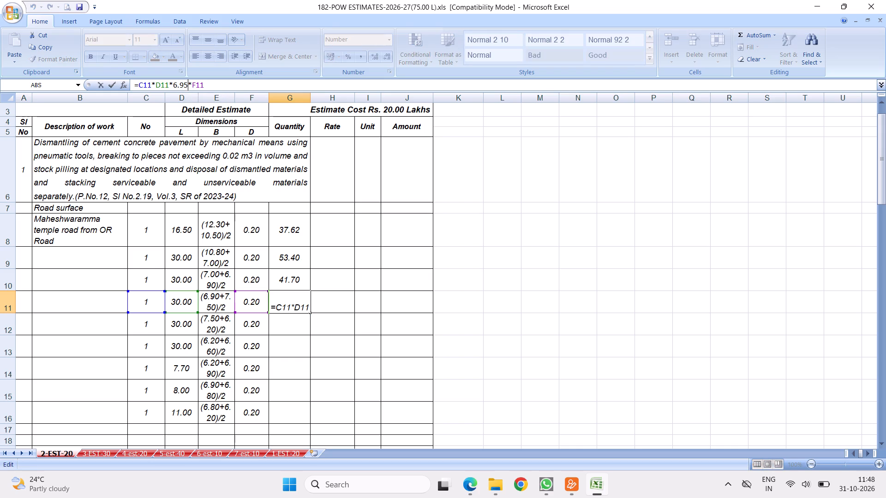
key(BackSpace)
key(BackSpace)
key(BackSpace)
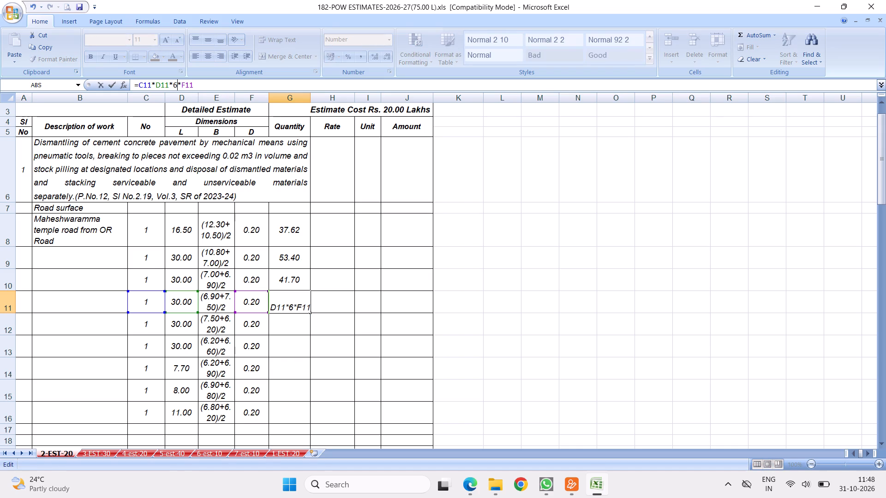
key(BackSpace)
text(7.3)
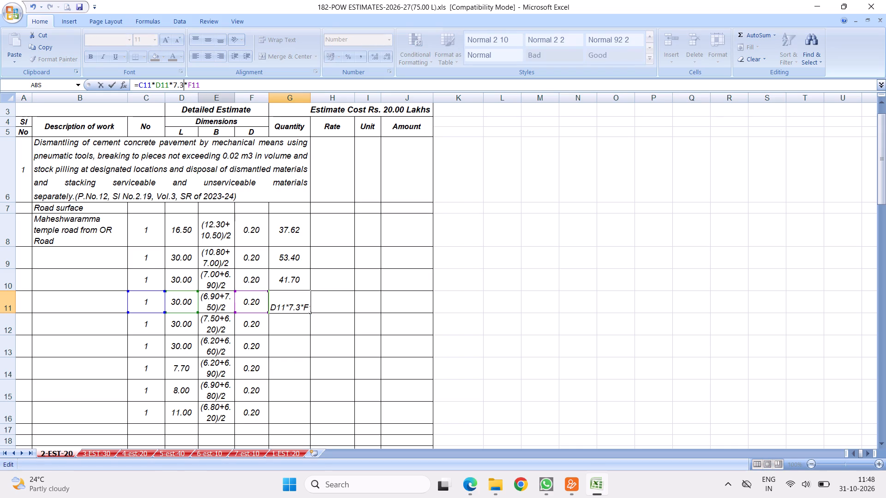
key(Return)
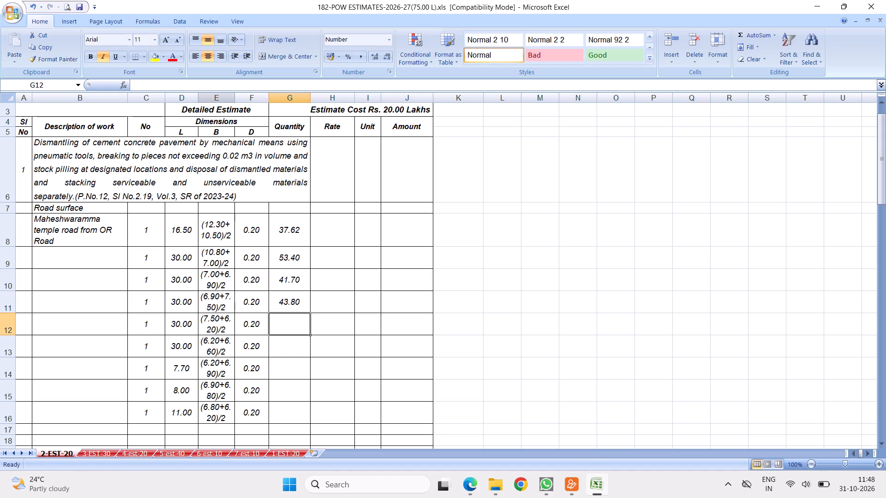
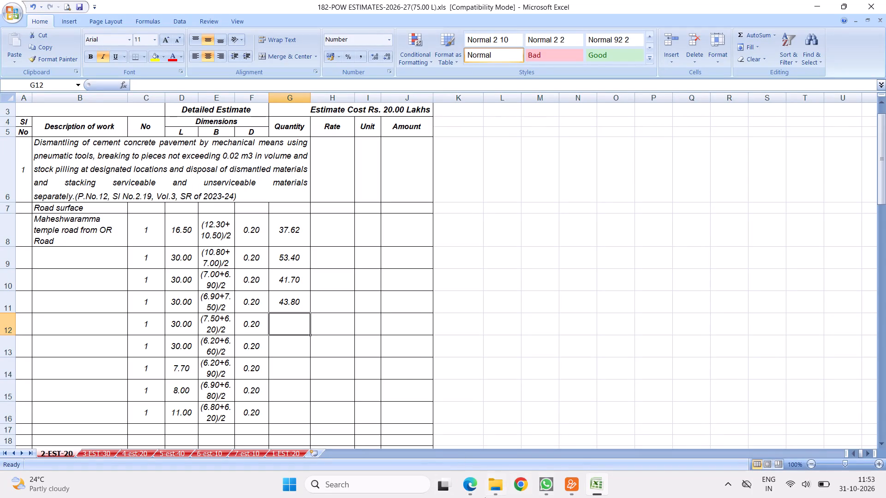
Fill row 11's quantity formula down to row 12 and set its breadth factor to 6.85.
click(292, 303)
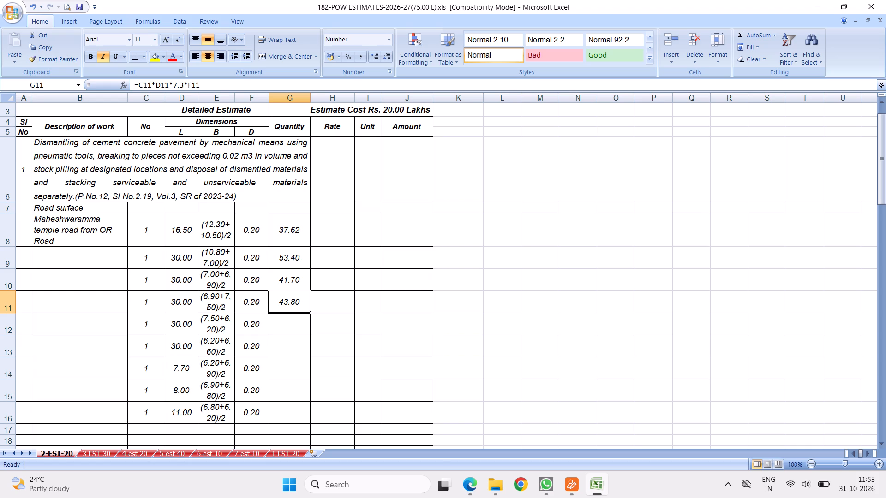
drag(309, 314, 308, 330)
click(293, 325)
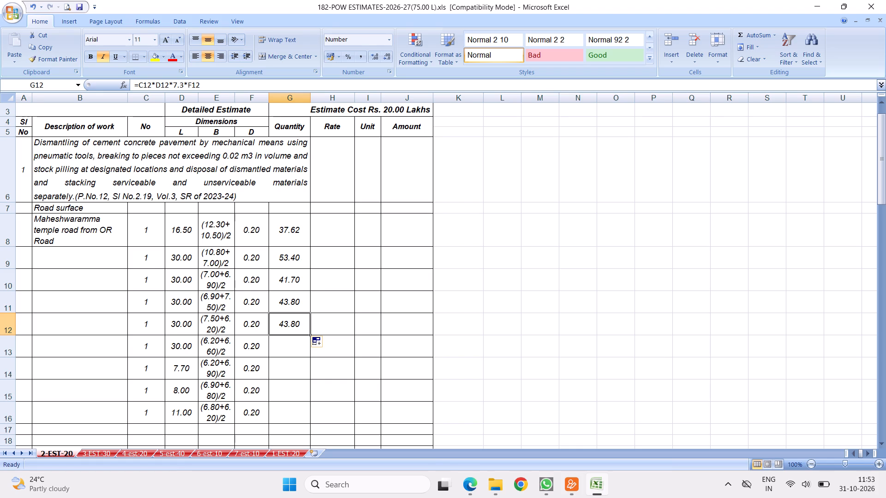
click(182, 85)
key(BackSpace)
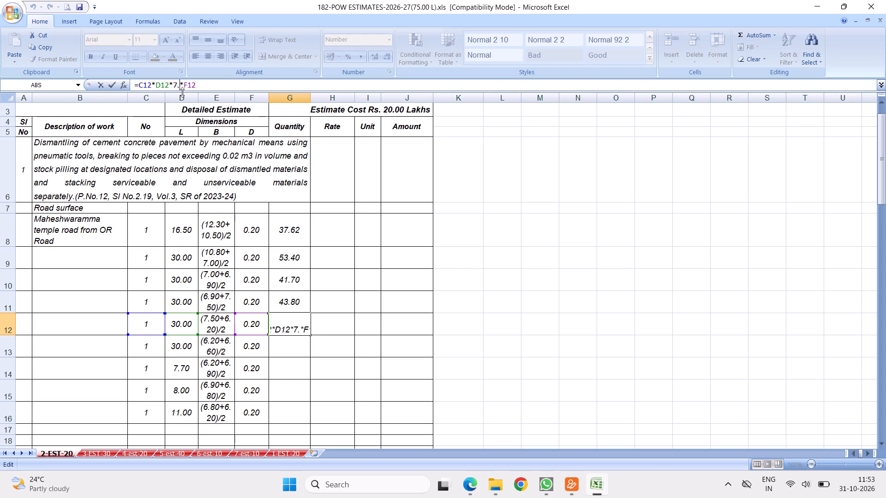
key(BackSpace)
key(BackSpace)
text(6.85)
key(Return)
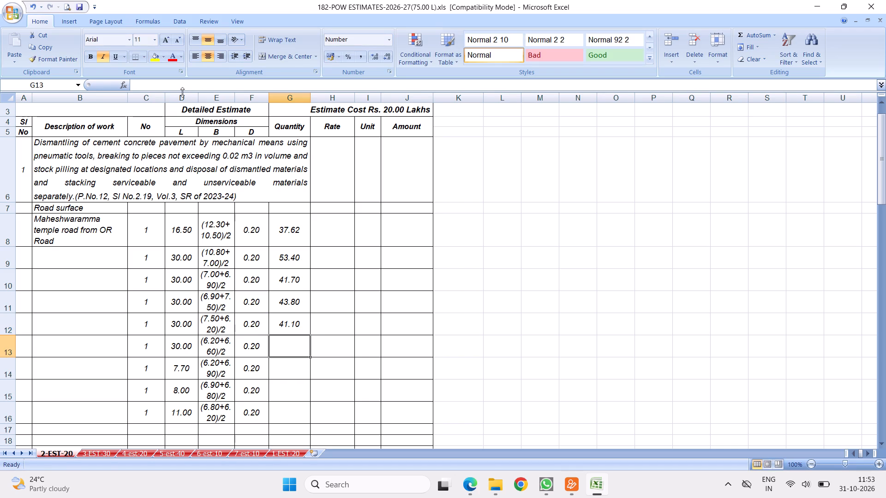
Fill row 12's quantity formula down to row 13 and set its breadth factor to 6.4.
click(288, 321)
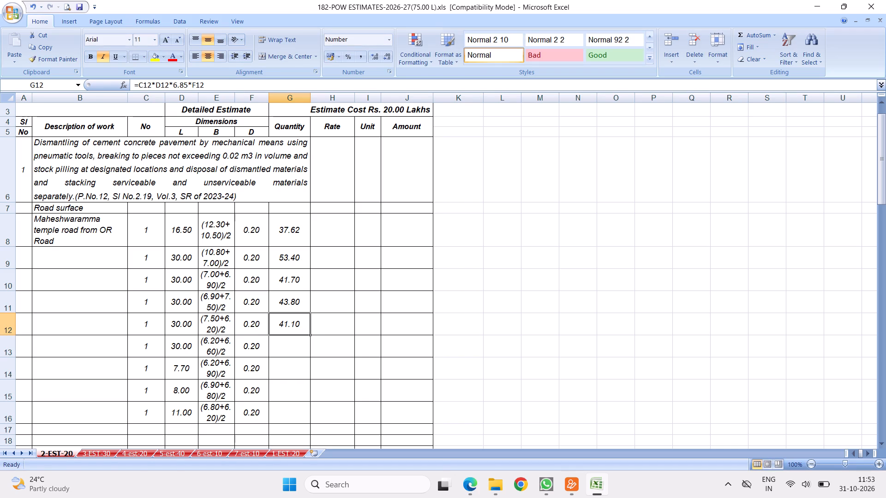
drag(310, 334, 303, 359)
click(291, 351)
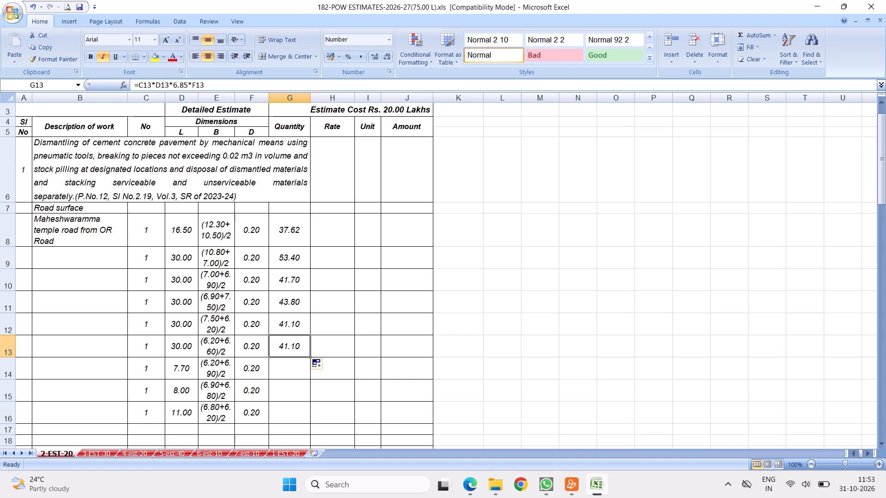
click(188, 79)
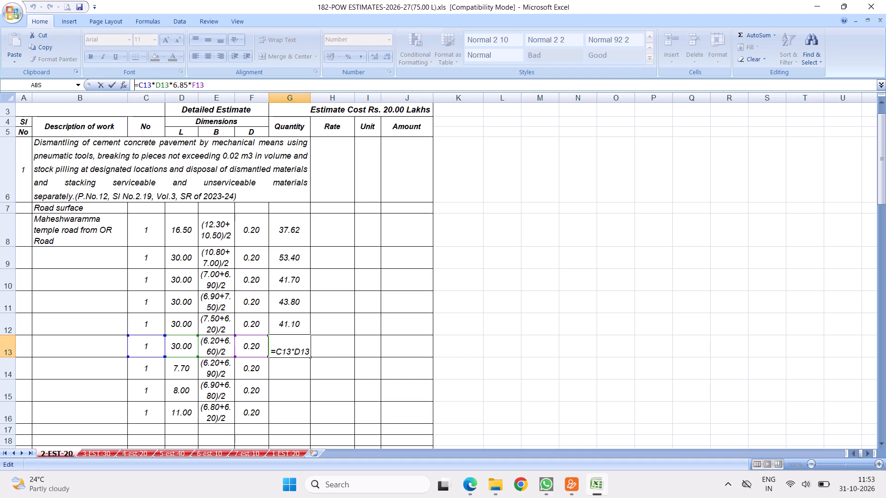
click(185, 80)
key(Right)
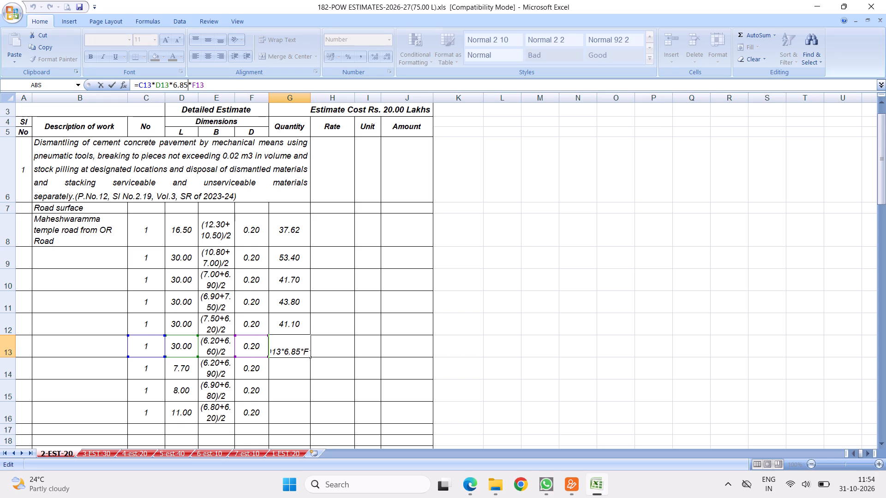
key(BackSpace)
key(BackSpace)
key(4)
key(Return)
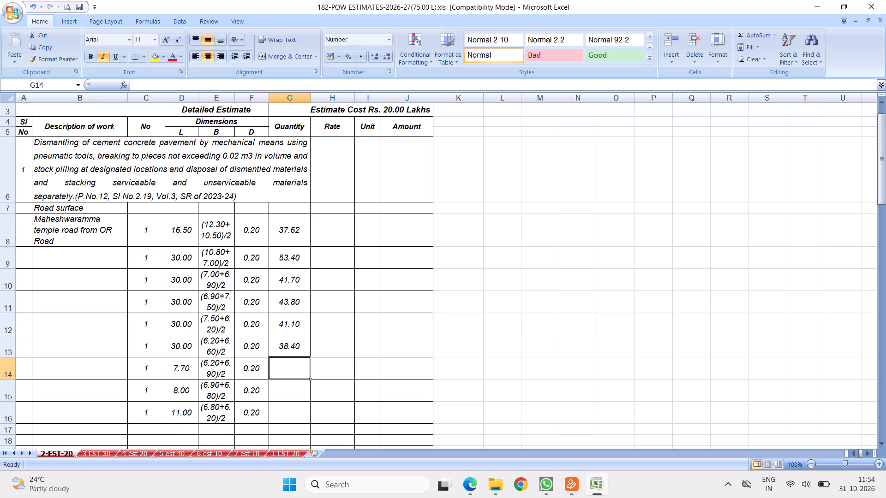
Fill row 13's quantity formula down to row 14 and set its breadth factor to 6.55.
click(297, 344)
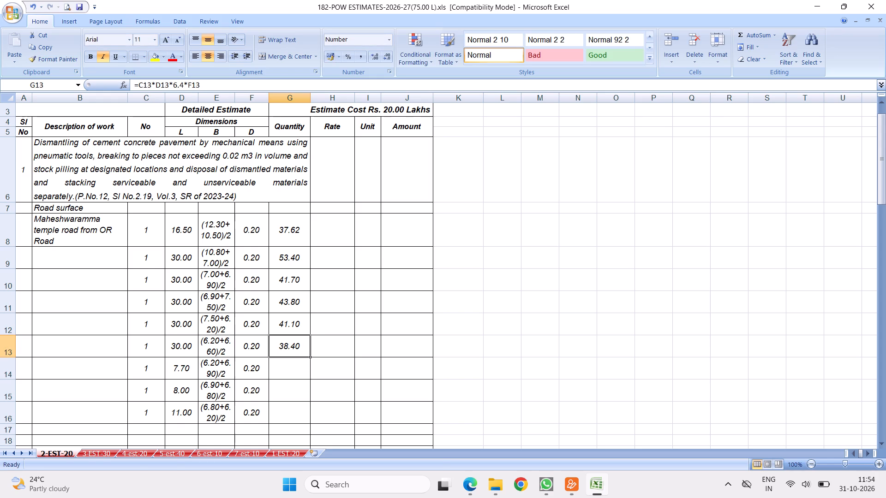
drag(311, 356, 307, 375)
click(286, 366)
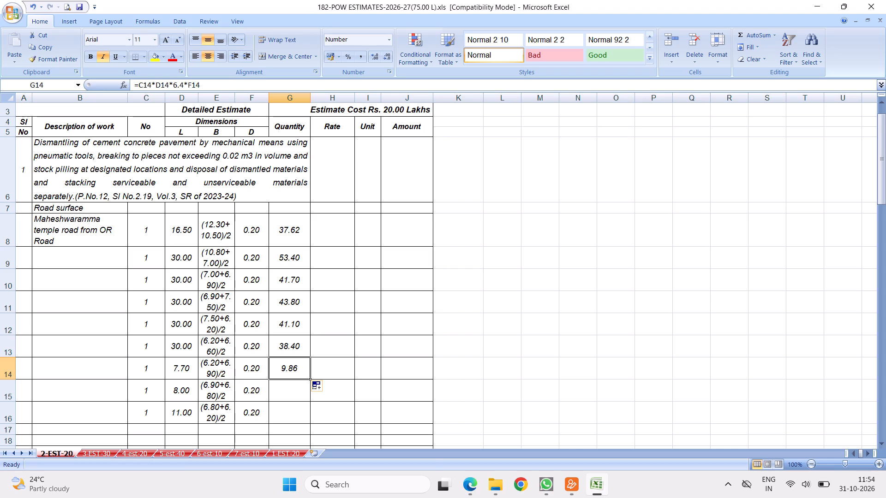
click(183, 81)
key(BackSpace)
text(55)
key(Return)
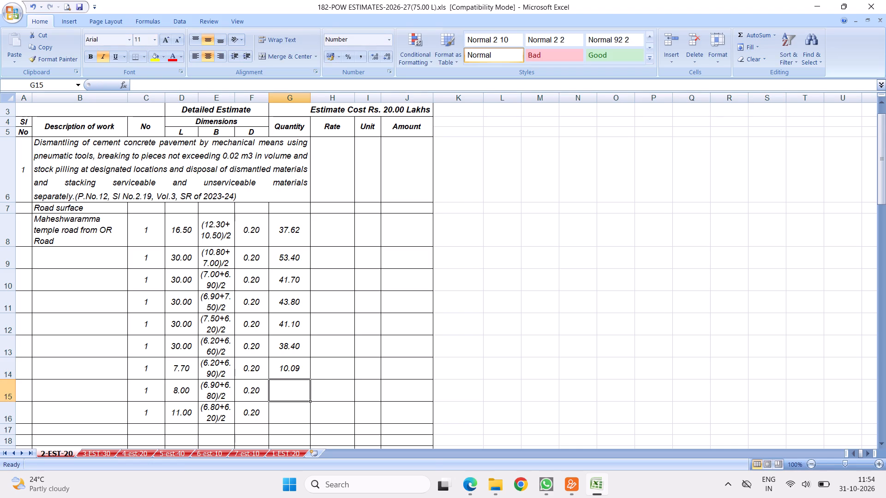
Fill row 14's quantity formula down to row 15 and set its breadth factor to 6.85.
scroll(336, 314, down, 3)
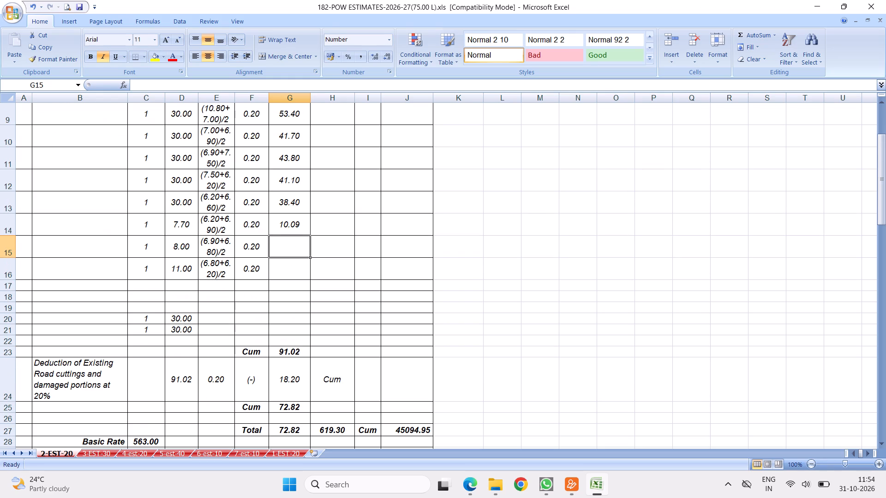
click(289, 221)
drag(311, 237, 306, 255)
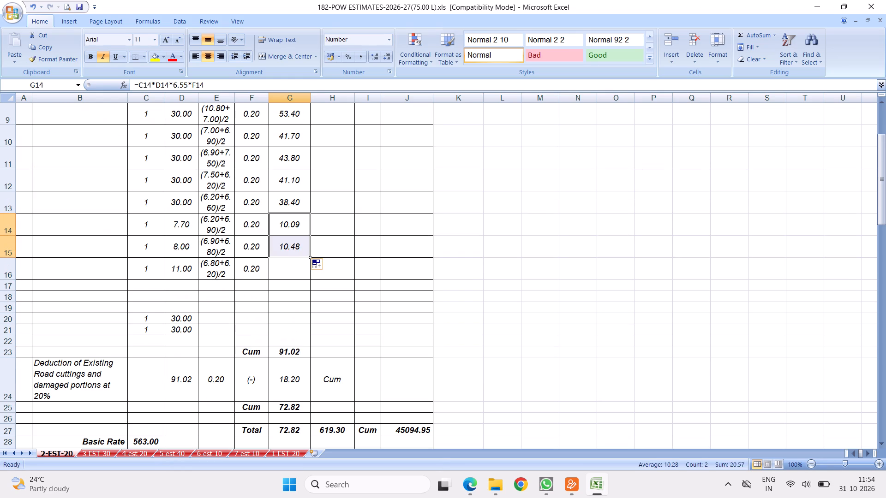
click(287, 249)
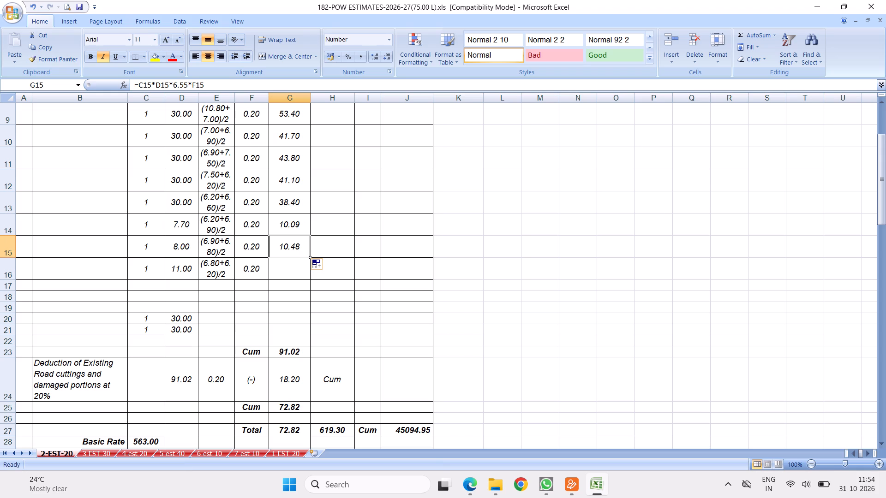
click(184, 83)
key(BackSpace)
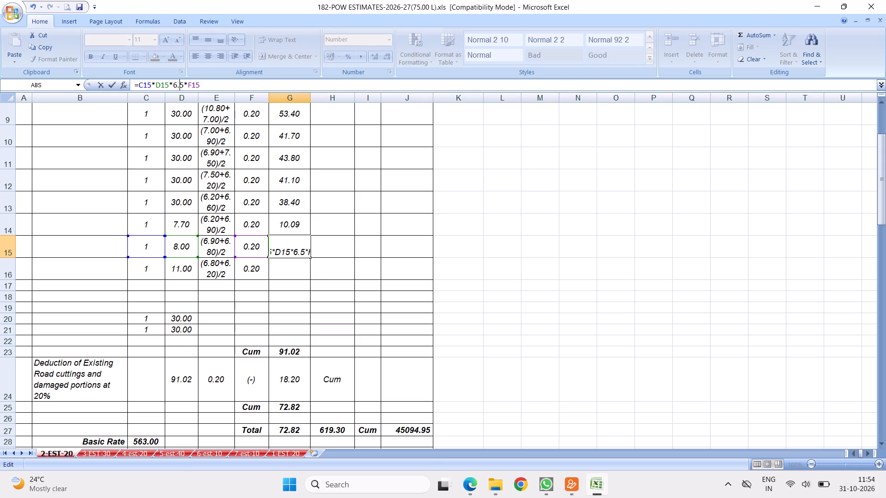
key(8)
key(Return)
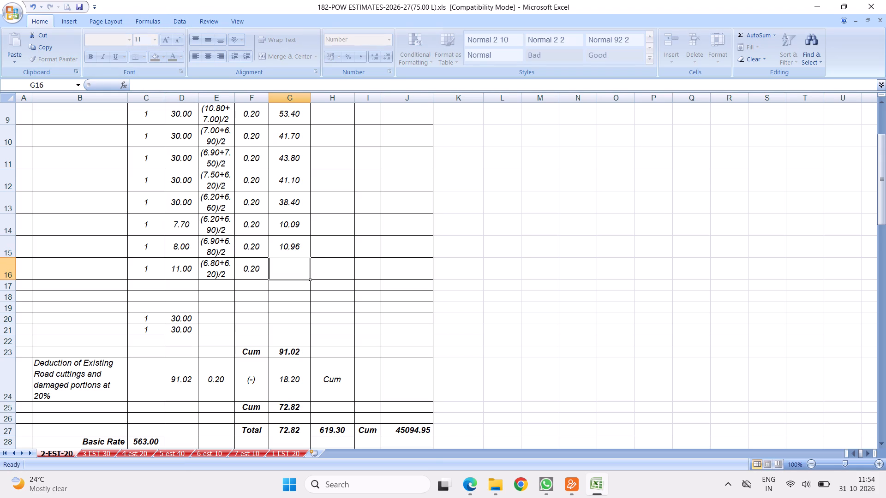
Fill row 15's quantity formula down to row 16 and set its breadth factor to 6.5.
click(288, 246)
drag(309, 257, 308, 275)
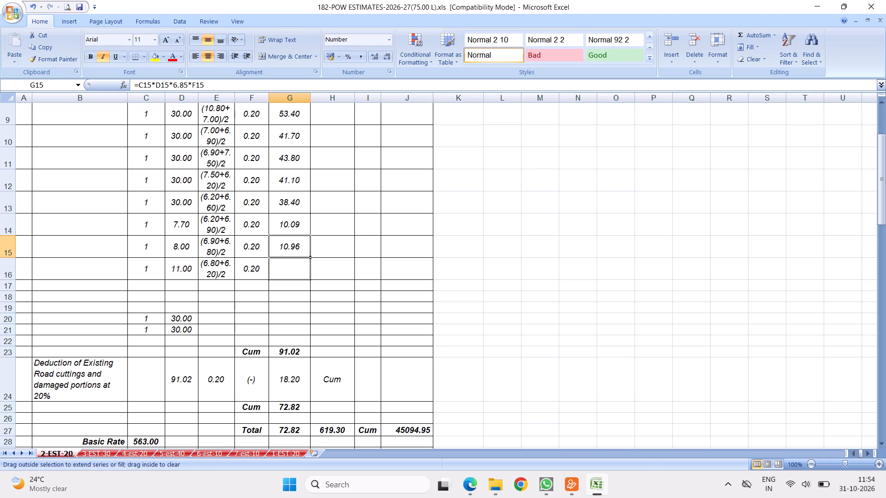
drag(308, 275, 306, 282)
click(286, 268)
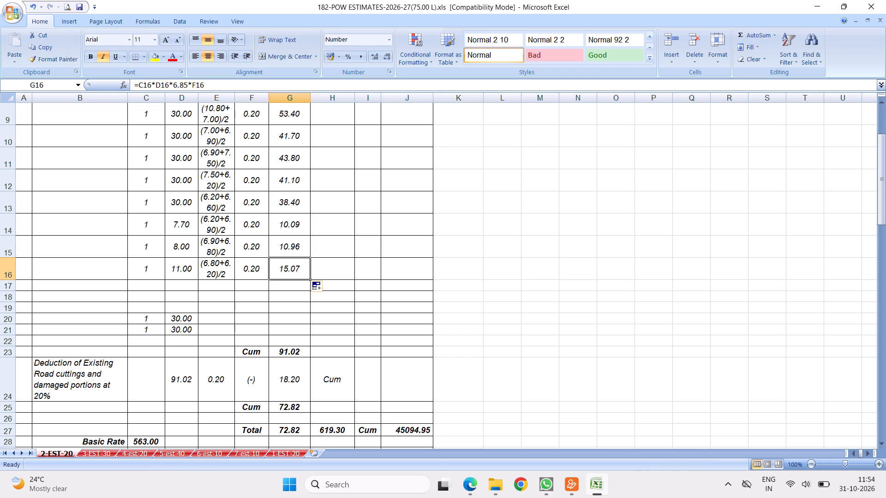
click(186, 89)
key(BackSpace)
key(BackSpace)
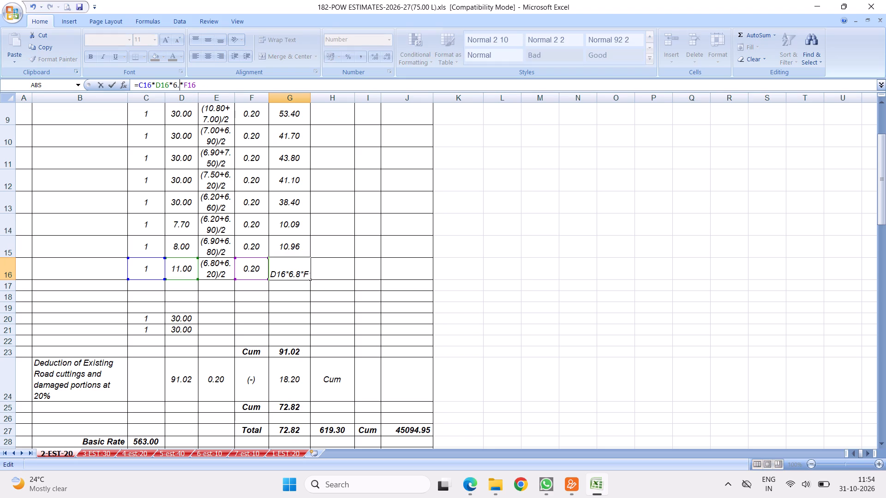
key(5)
key(Return)
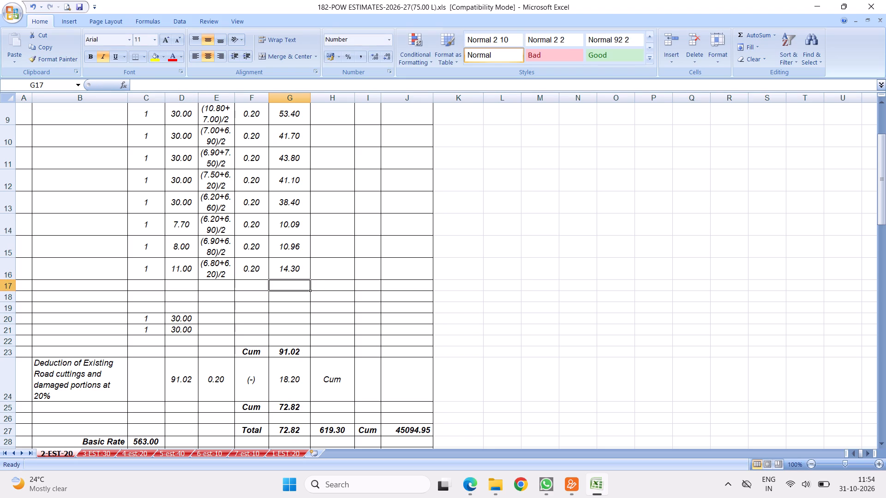
Delete the leftover rows 17 to 22 between the last measurement and the dismantling item's Cum subtotal.
drag(12, 286, 12, 345)
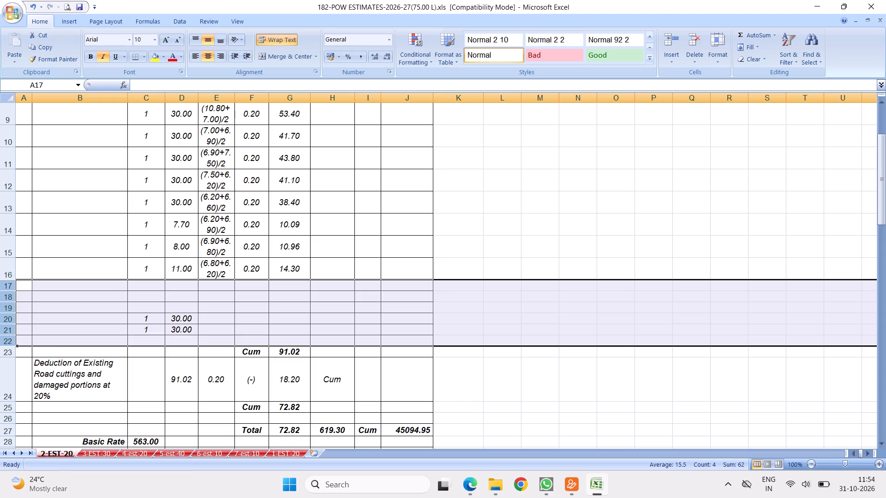
right_click(60, 325)
click(87, 395)
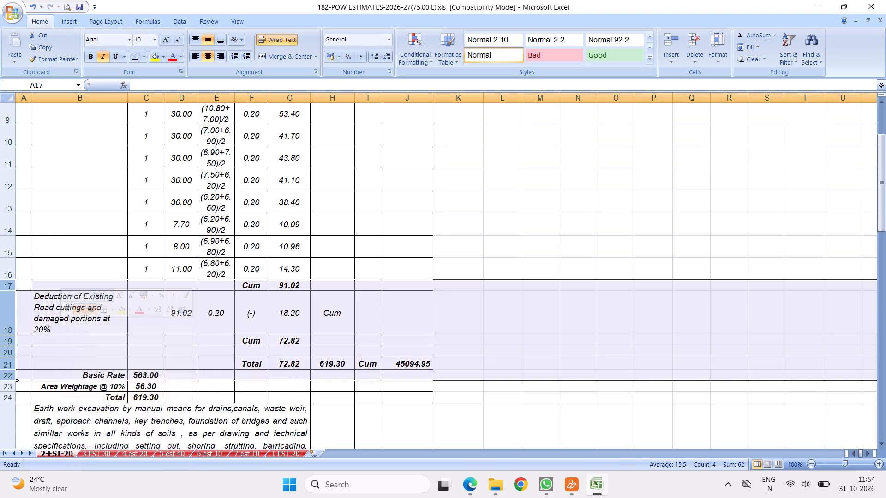
Re-sum the dismantling quantities G8 to G16 into the Cum subtotal in G17 using AutoSum.
scroll(340, 267, up, 2)
drag(280, 227, 287, 418)
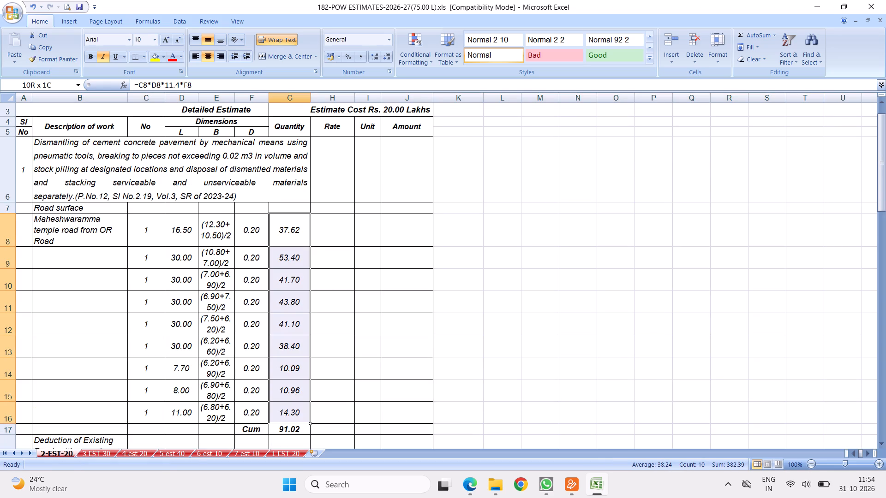
drag(287, 418, 288, 412)
click(738, 34)
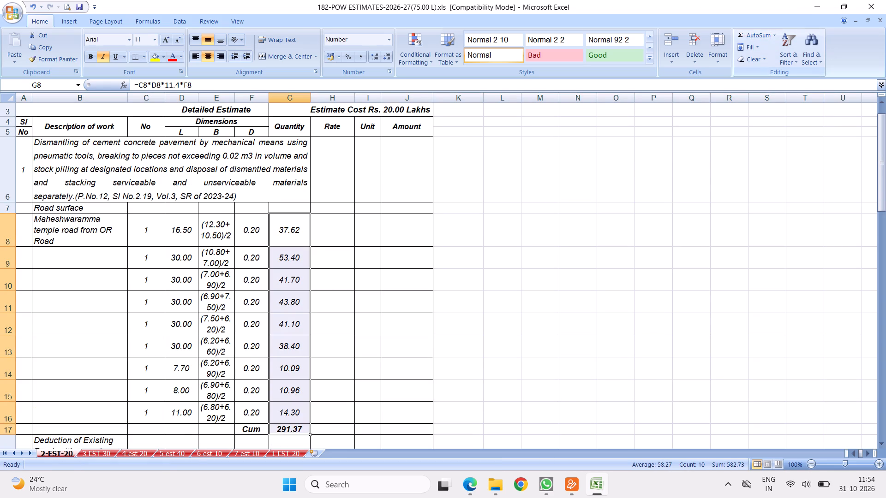
Copy rows 7 to 17 of the dismantling item and insert them above row 27, under the earthwork excavation item's Road surface heading.
scroll(149, 359, down, 4)
scroll(202, 271, down, 4)
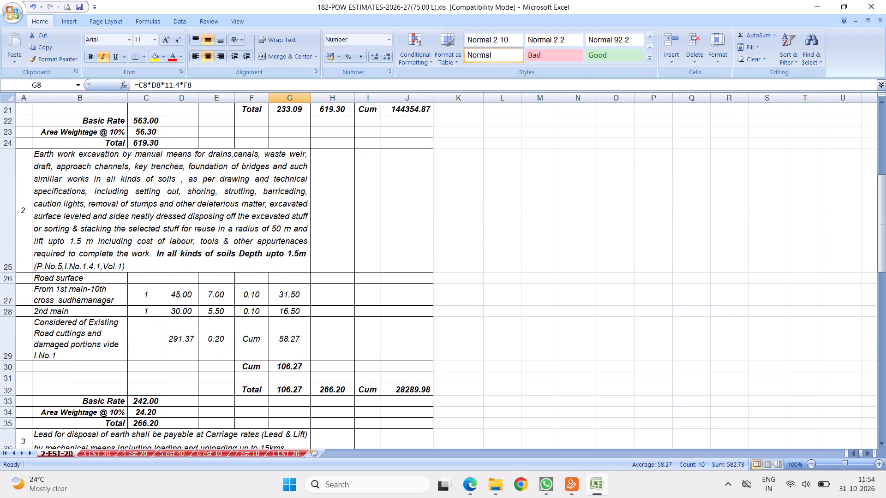
scroll(174, 221, up, 8)
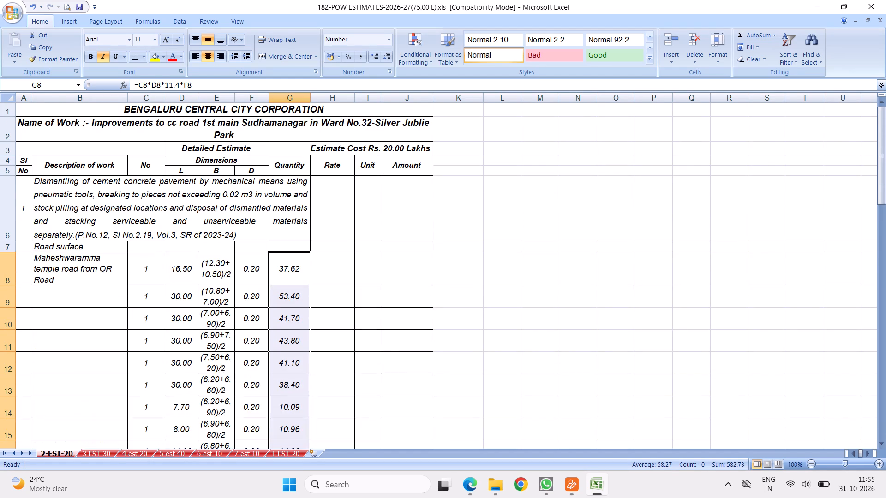
drag(8, 247, 66, 459)
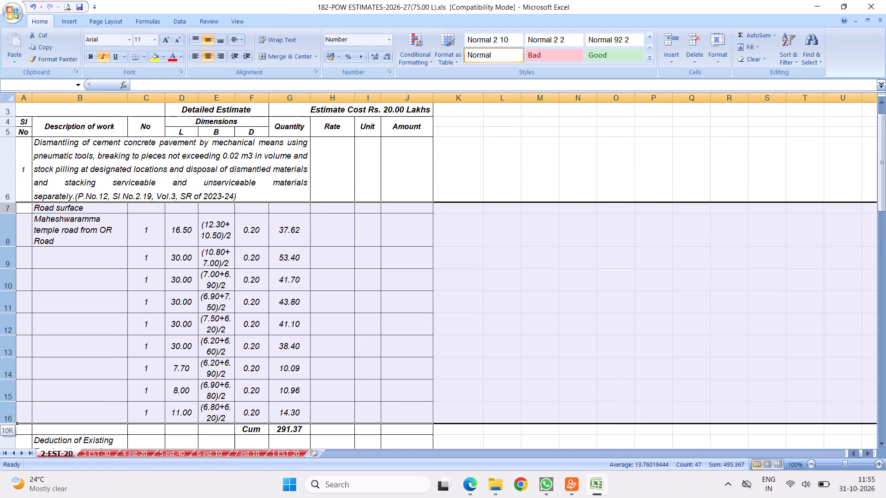
drag(66, 459, 184, 193)
right_click(168, 168)
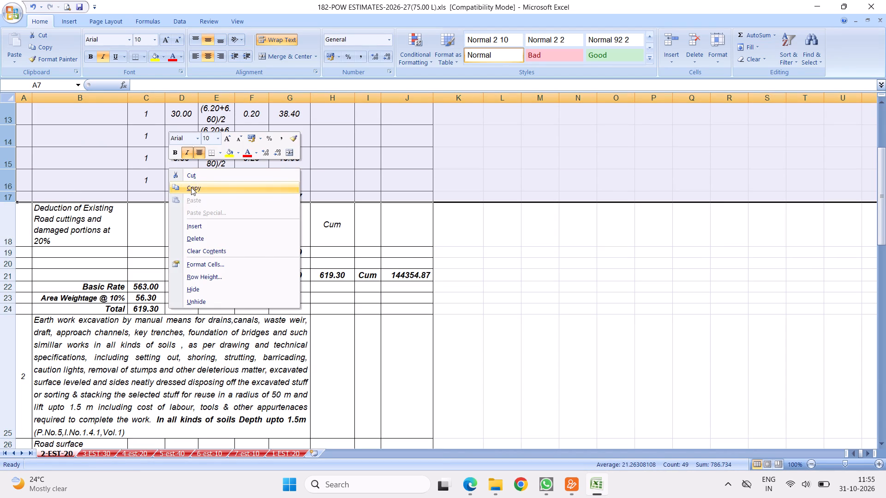
click(191, 187)
scroll(209, 215, down, 8)
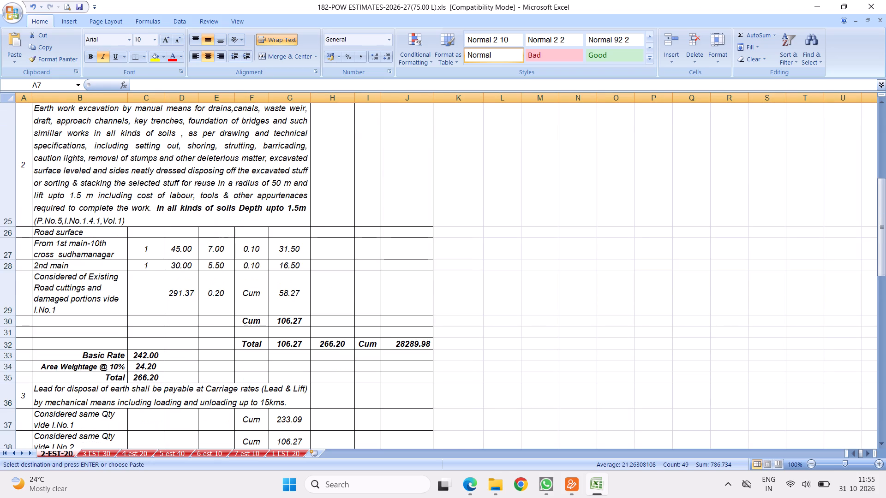
click(6, 245)
right_click(6, 245)
click(55, 300)
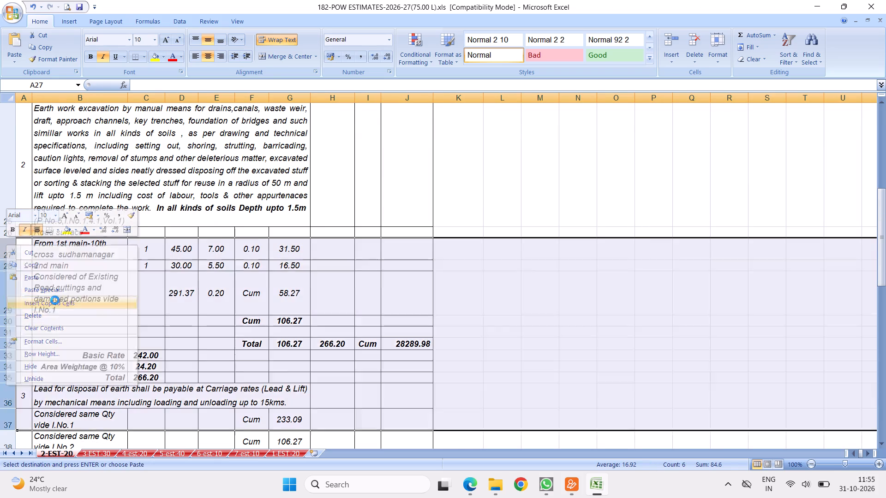
scroll(249, 247, down, 7)
scroll(207, 205, up, 5)
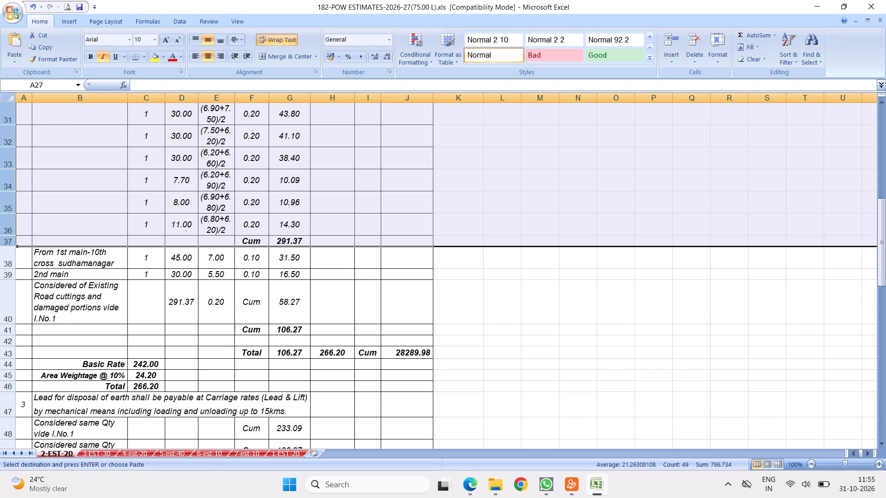
Delete the leftover old measurement and subtotal rows 38 to 41 from the earthwork excavation item.
drag(5, 256, 5, 324)
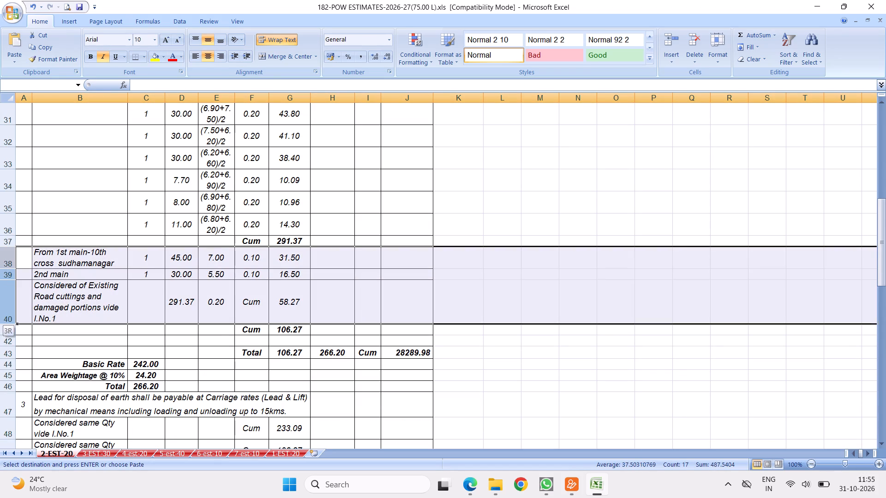
drag(5, 324, 6, 331)
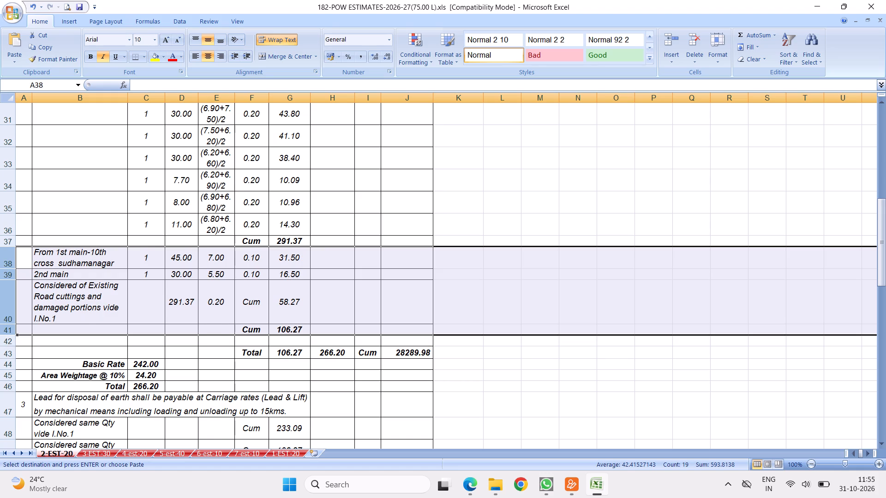
right_click(67, 262)
click(92, 331)
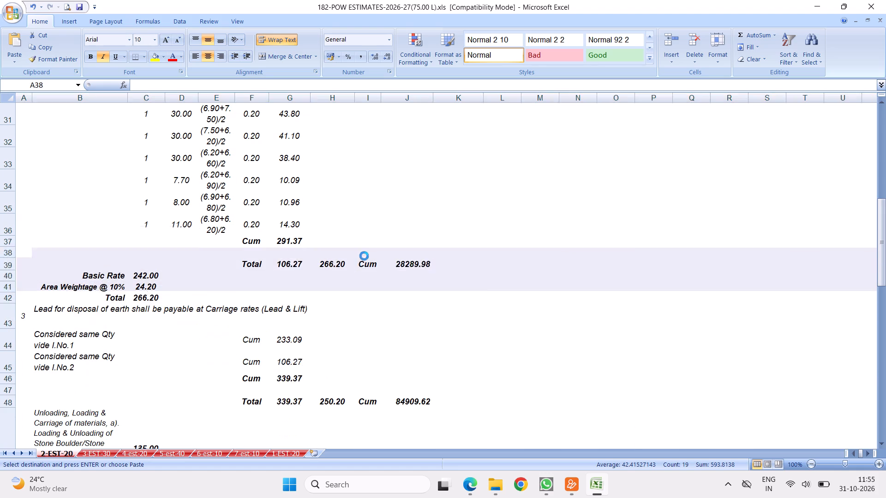
Link the earthwork excavation item's Total quantity in G39 to the Cum subtotal in G37.
click(292, 265)
key(equal)
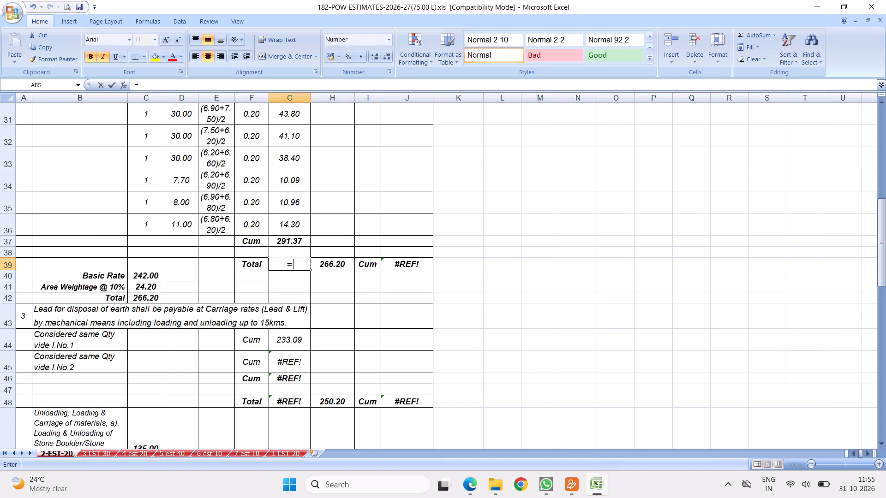
click(292, 240)
key(Return)
Set the earthwork excavation depth in F28 to 0.1 and fill it down to F36.
click(286, 340)
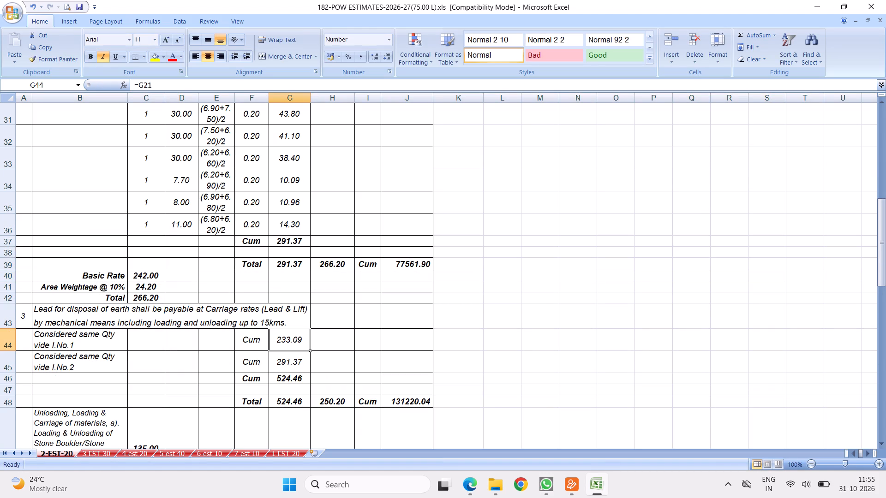
scroll(163, 263, up, 18)
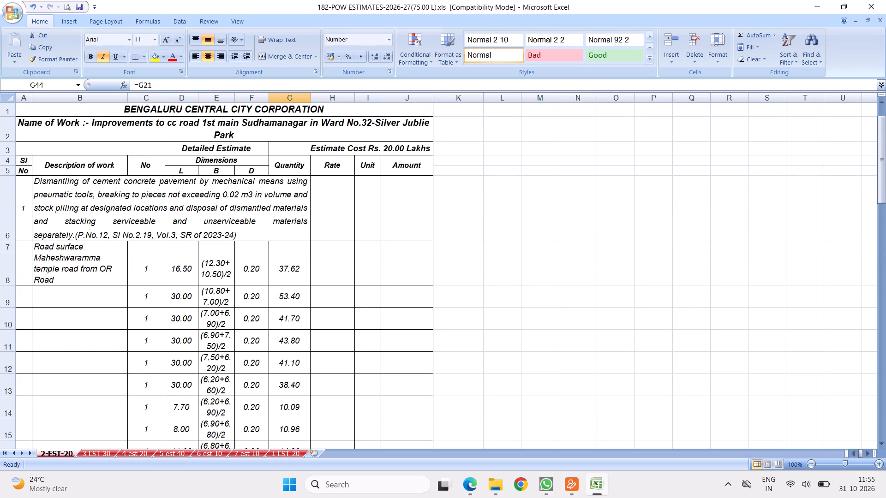
scroll(174, 286, down, 6)
scroll(272, 304, down, 3)
click(249, 272)
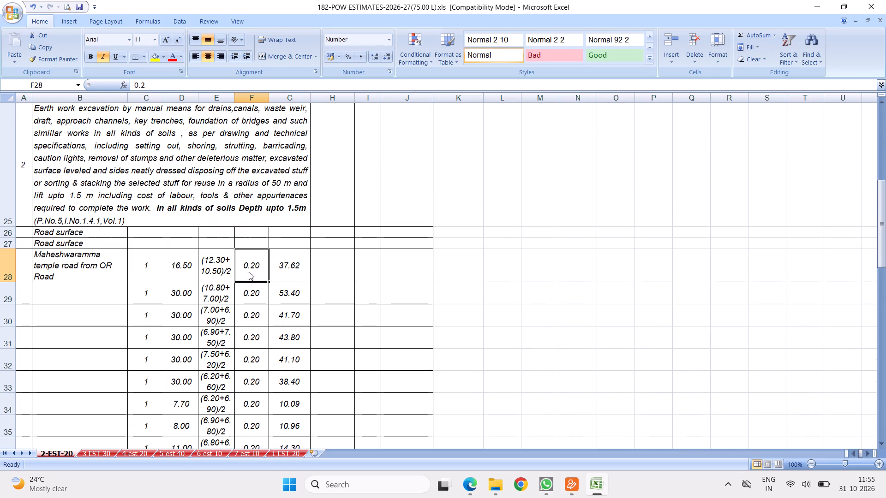
key(period)
key(1)
click(360, 296)
click(259, 263)
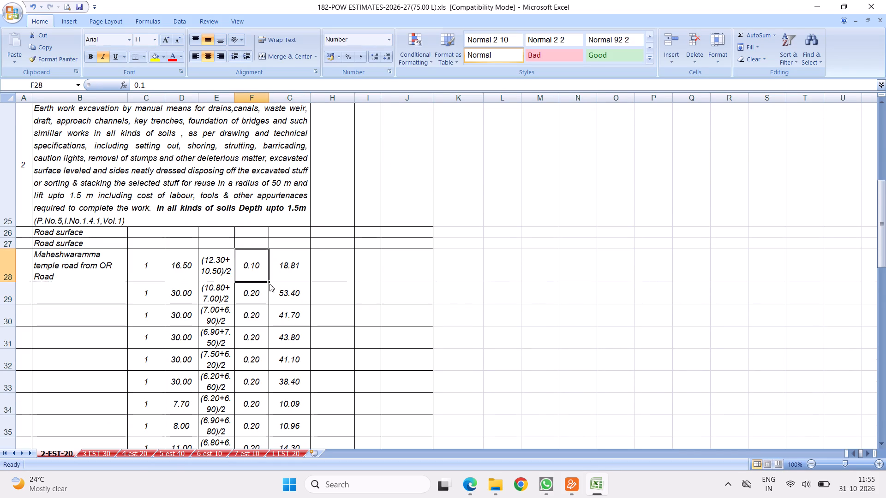
drag(269, 283, 265, 287)
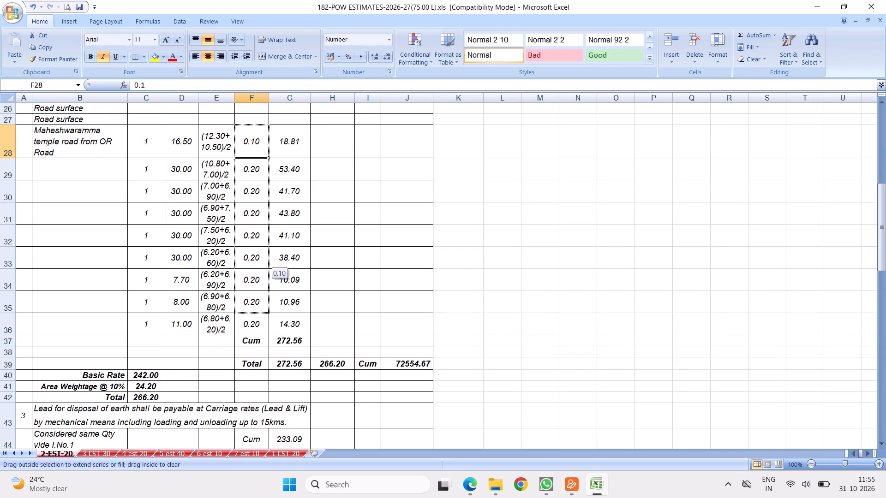
drag(265, 287, 261, 325)
Delete the duplicate Road surface heading in row 27 of the earthwork excavation item.
scroll(124, 270, up, 4)
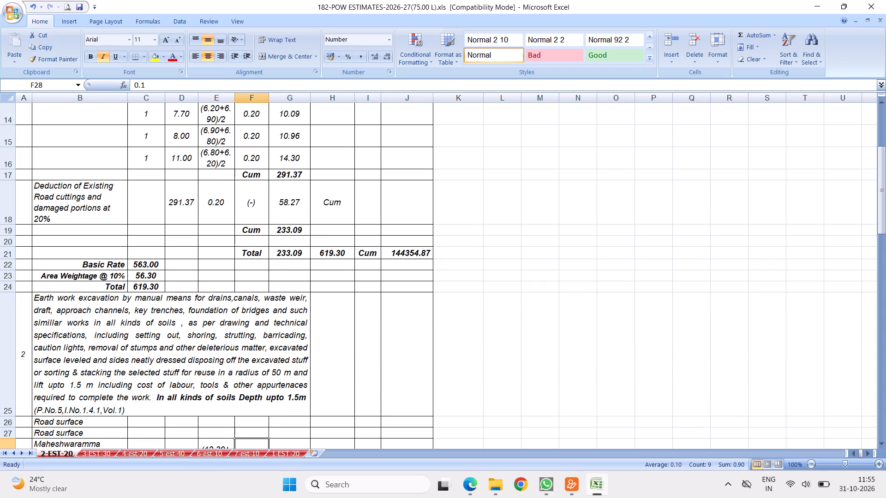
click(6, 434)
right_click(6, 434)
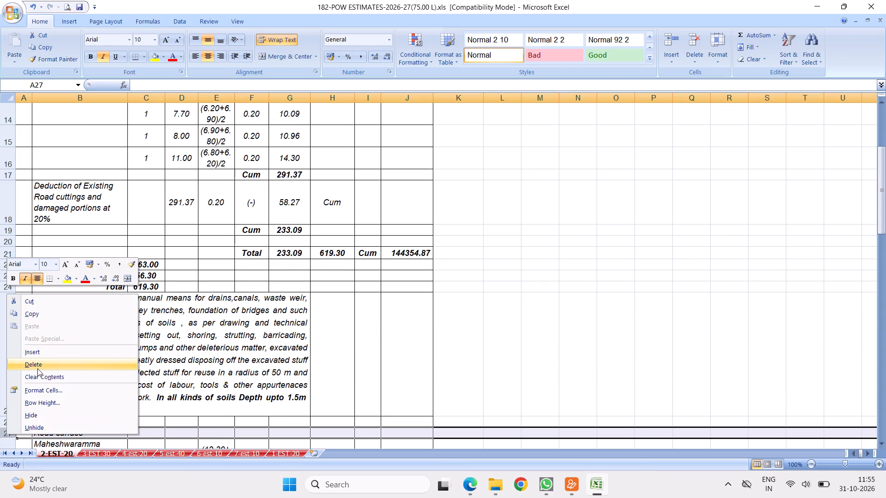
click(34, 362)
Copy earthwork rows 26 to 37 and insert them above row 52, under the dry lean concrete item's description.
scroll(424, 290, down, 4)
scroll(345, 260, down, 4)
scroll(294, 226, down, 6)
scroll(227, 202, up, 2)
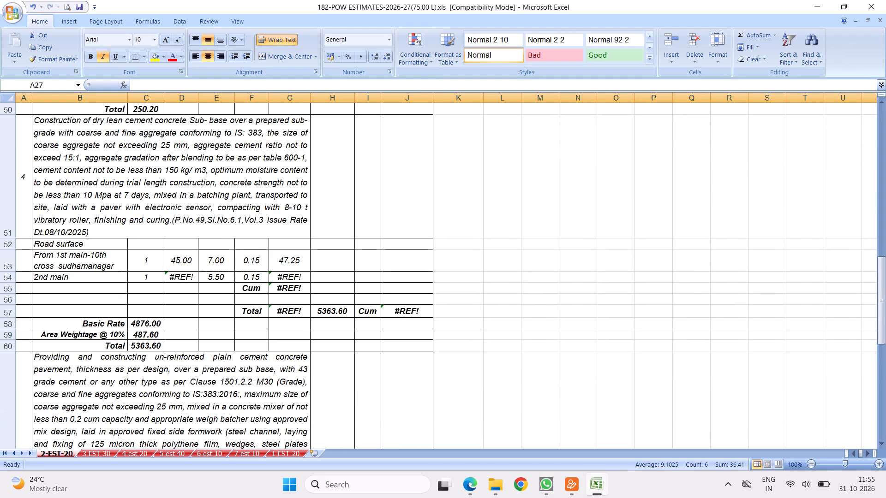
scroll(229, 205, up, 9)
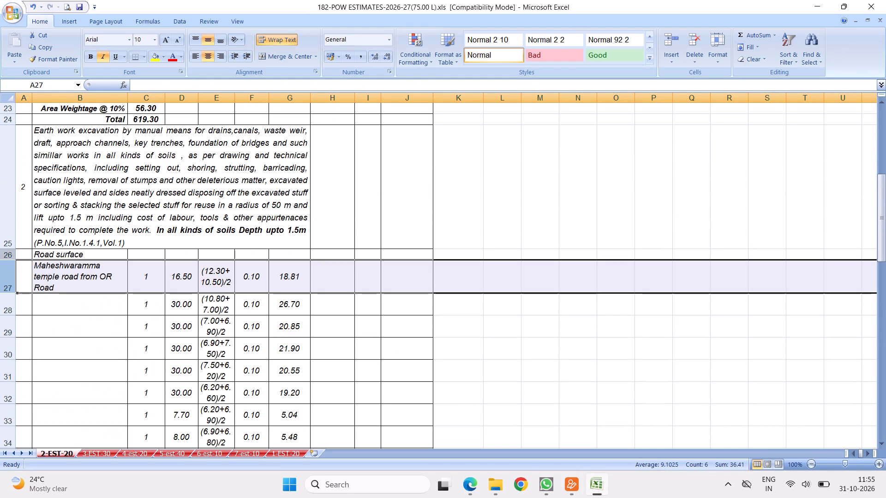
drag(7, 253, 192, 121)
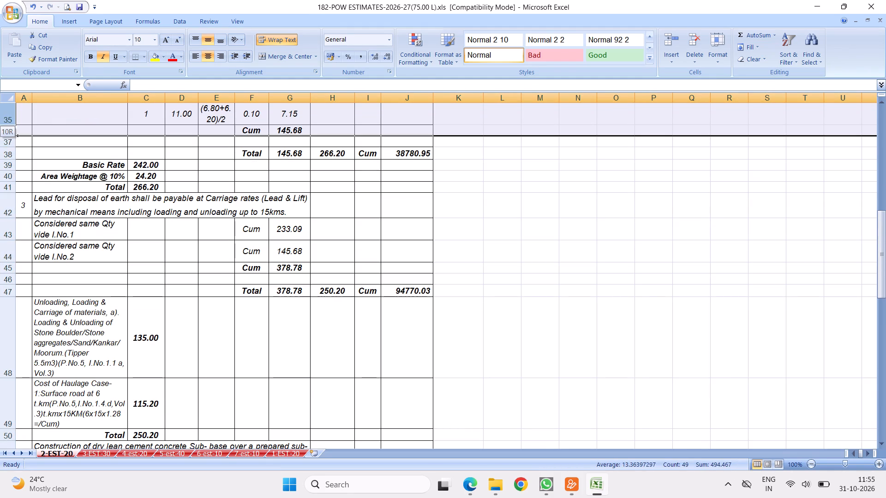
drag(192, 121, 192, 138)
right_click(187, 131)
click(217, 149)
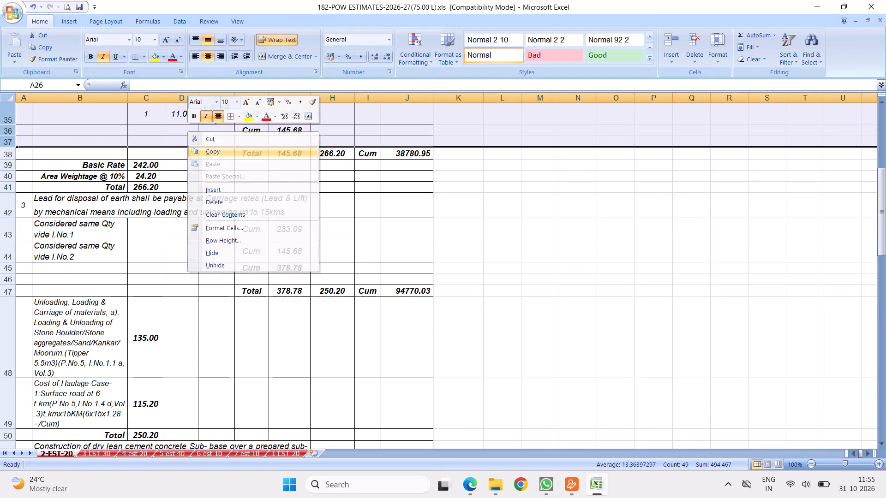
scroll(288, 228, down, 10)
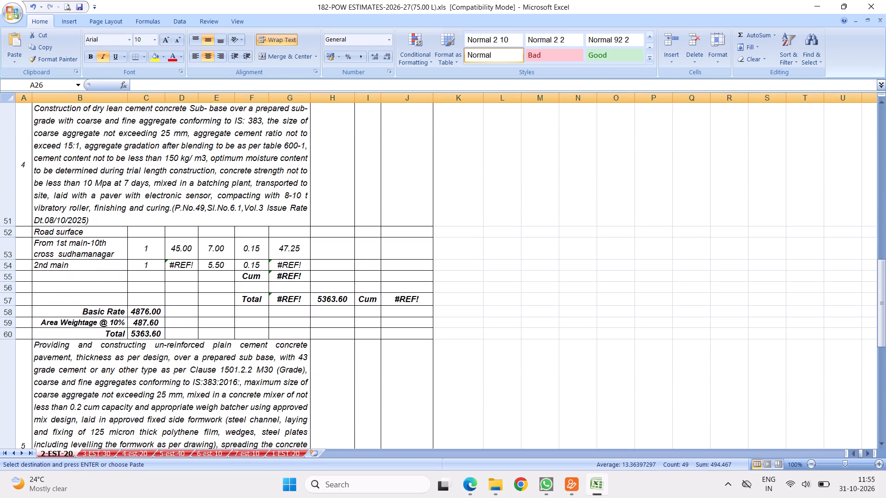
click(7, 233)
right_drag(7, 233, 10, 239)
click(57, 293)
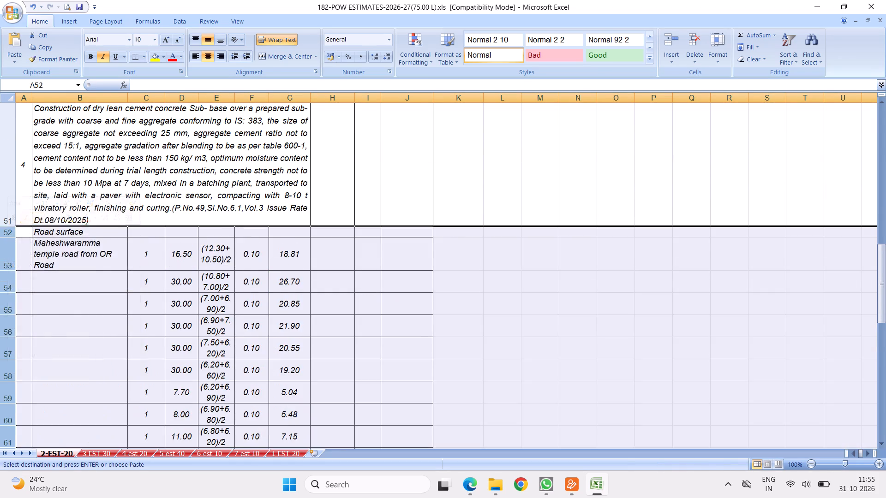
Delete the leftover old Road surface, measurement and subtotal rows 64 to 68 from the dry lean concrete item.
scroll(279, 265, down, 7)
scroll(260, 220, up, 5)
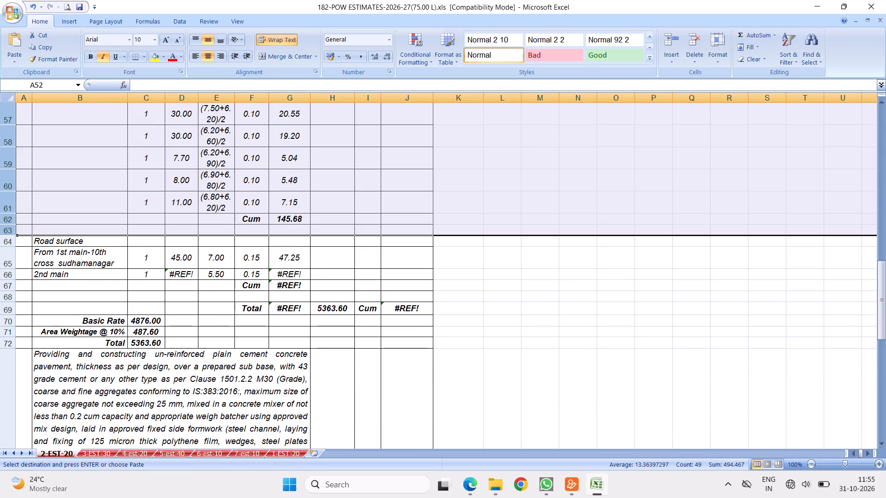
drag(8, 243, 21, 303)
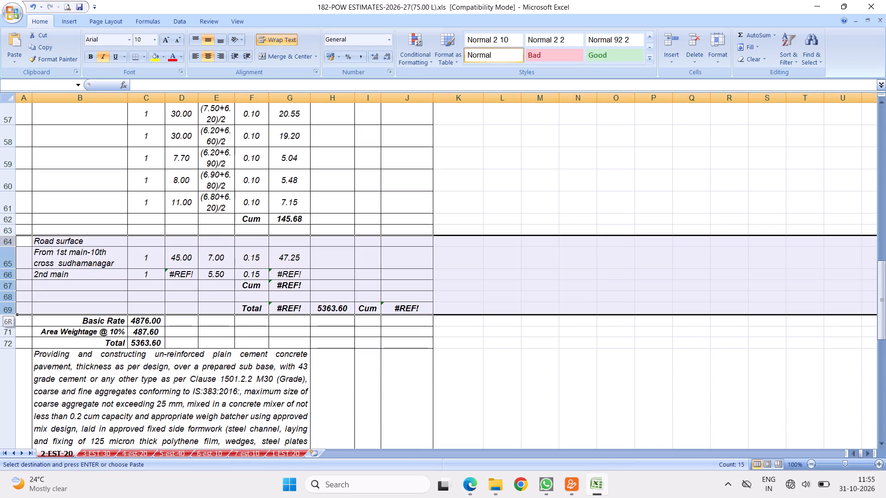
drag(21, 303, 24, 293)
right_click(75, 262)
click(101, 329)
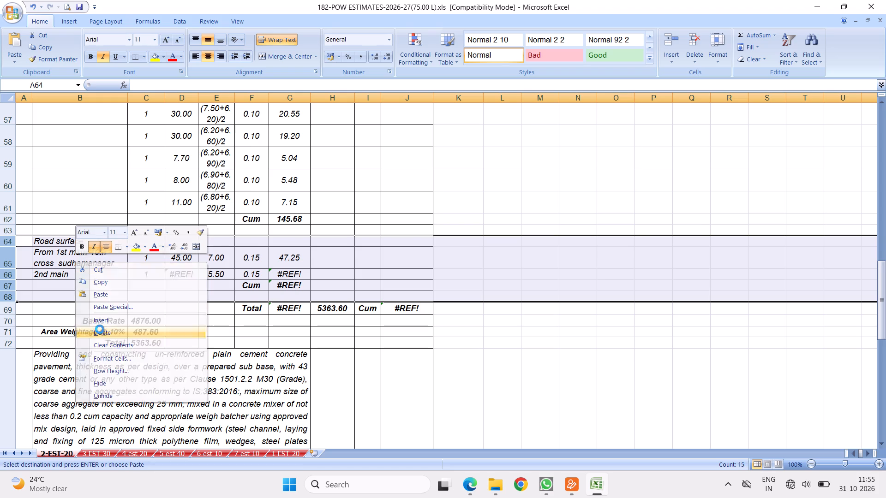
Set the dry lean concrete depth in F53 to 0.15 and fill it down to F61.
scroll(353, 244, up, 4)
scroll(260, 318, down, 2)
click(252, 254)
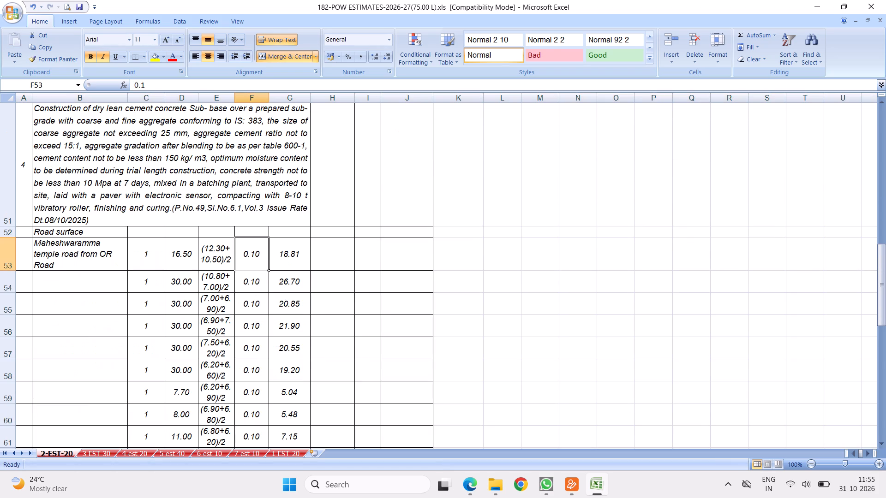
text(.1)
key(5)
click(341, 278)
click(243, 251)
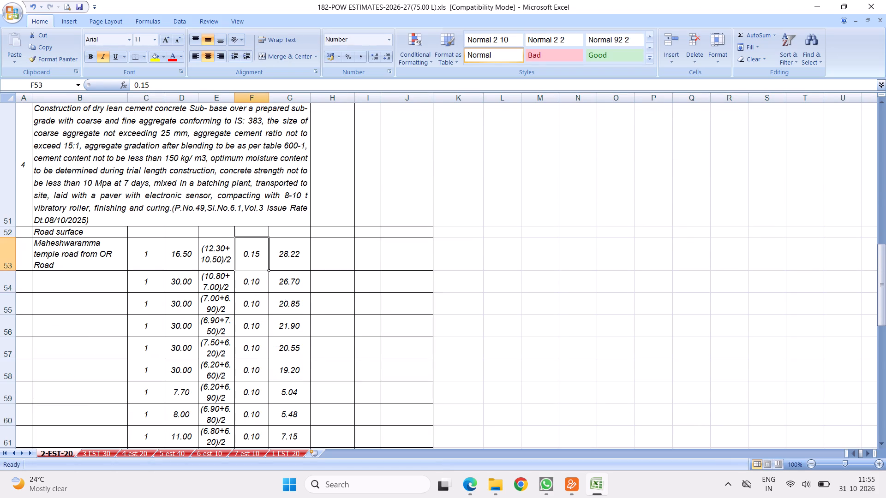
drag(268, 271, 272, 294)
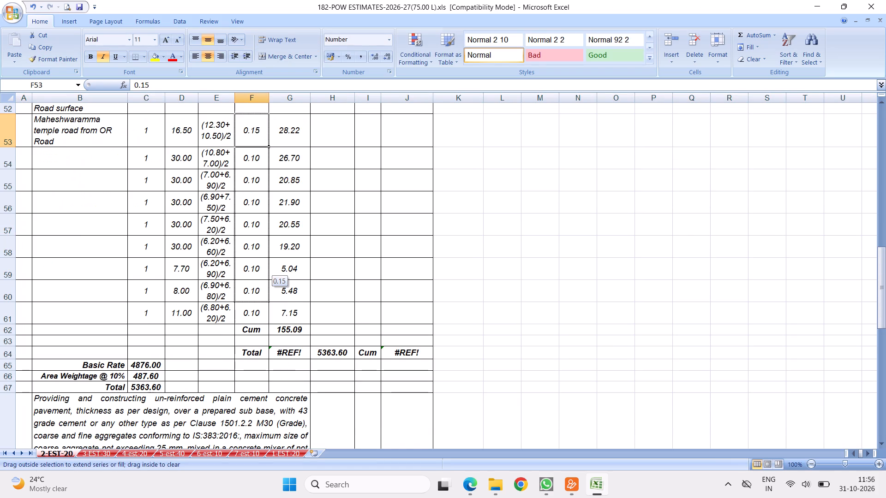
drag(272, 294, 266, 316)
Link the dry lean concrete item's Total quantity in G64 to the Cum subtotal in G62.
click(280, 355)
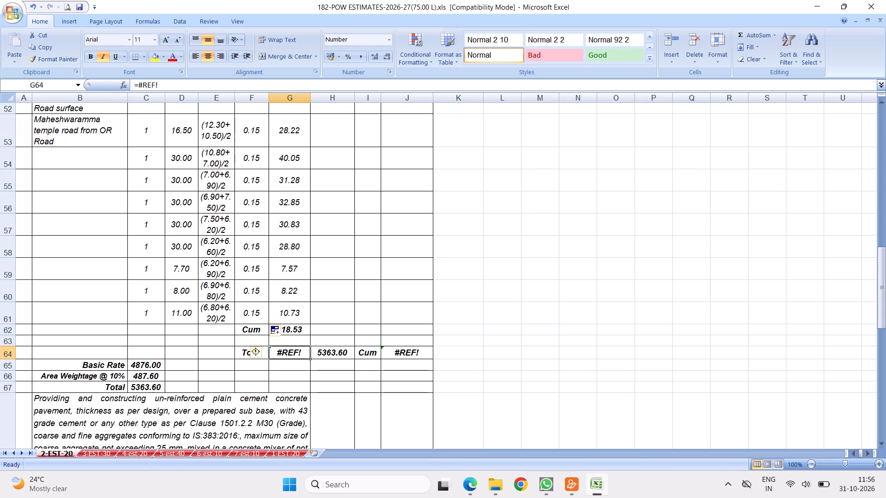
key(equal)
click(284, 325)
key(Return)
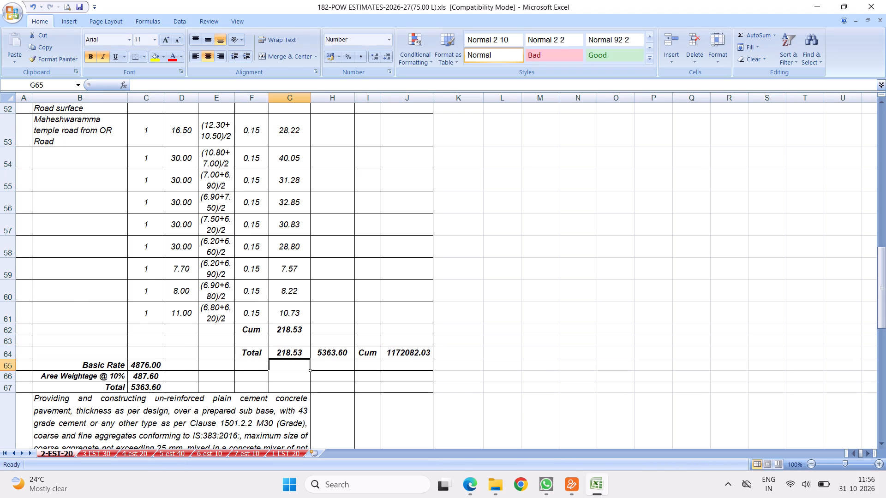
Copy dry lean concrete rows 52 to 63 and insert them above row 69, under the plain cement concrete pavement description.
scroll(207, 221, up, 2)
drag(8, 399, 237, 202)
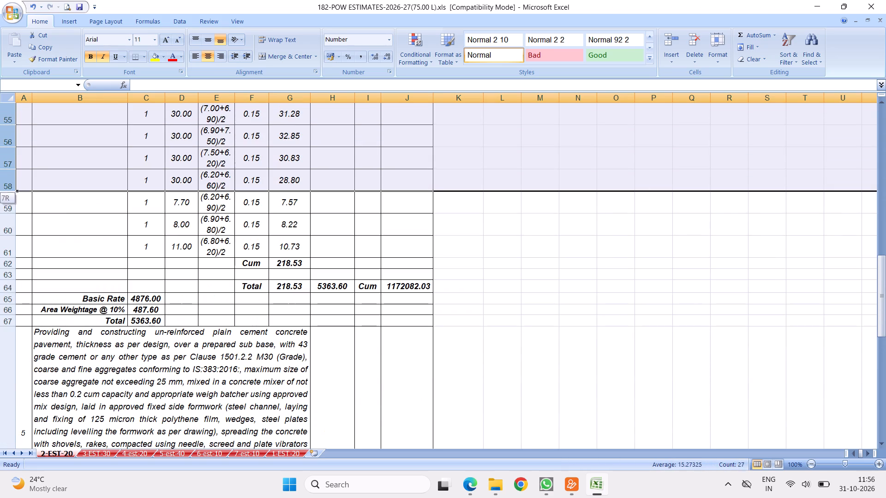
drag(237, 202, 224, 273)
right_click(192, 204)
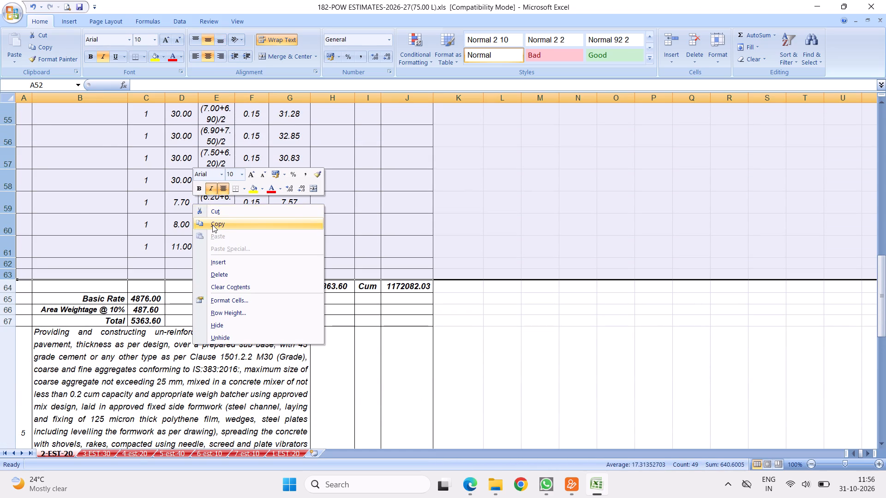
click(213, 224)
scroll(298, 294, down, 8)
scroll(183, 235, up, 3)
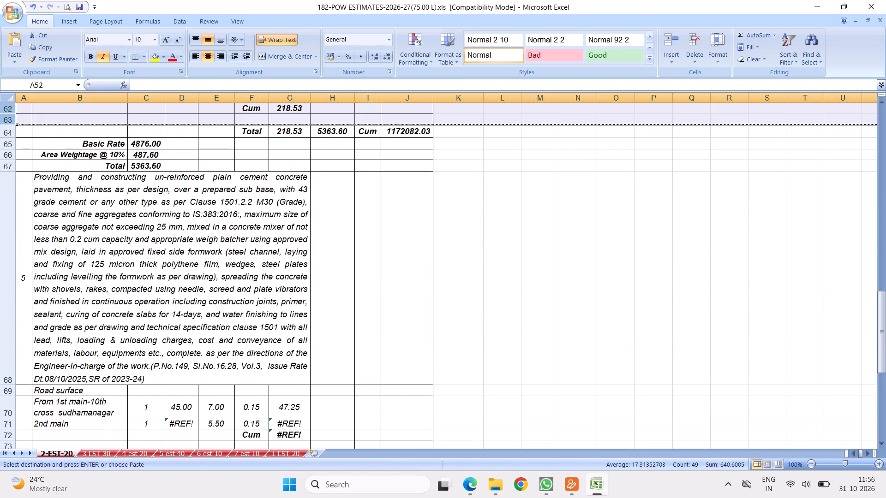
scroll(183, 284, down, 1)
click(6, 357)
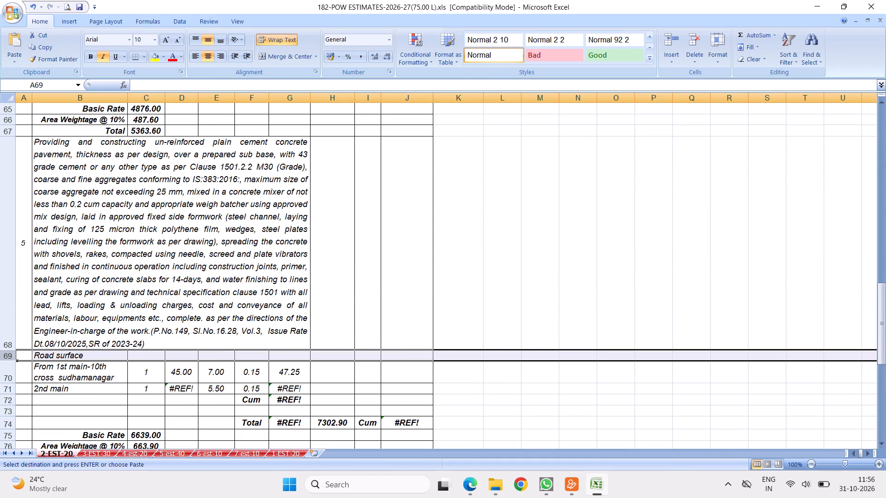
right_click(6, 357)
click(63, 278)
Delete the leftover old Road surface, measurement and subtotal rows 81 to 85 from the concrete pavement item.
scroll(272, 309, down, 4)
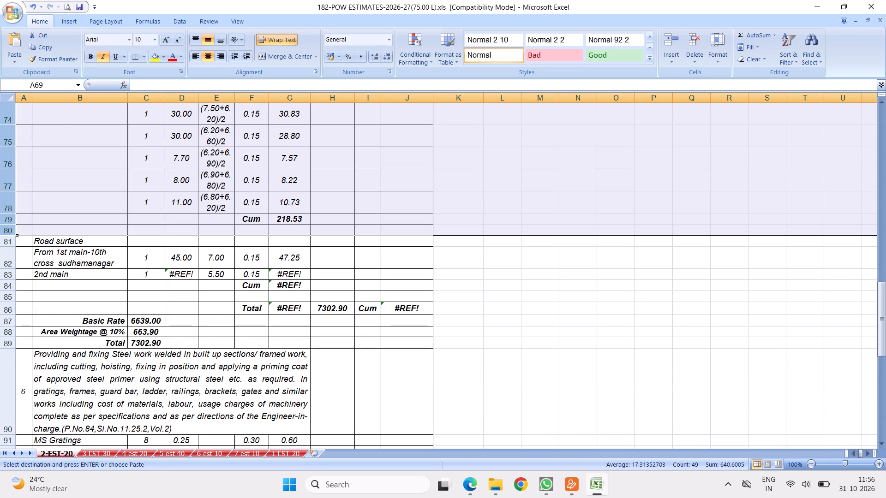
drag(10, 240, 11, 266)
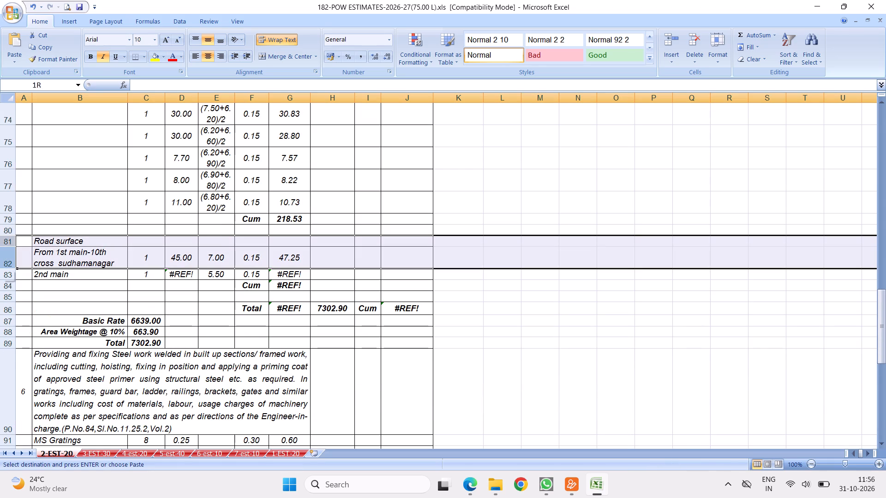
drag(11, 266, 10, 298)
right_click(97, 257)
click(129, 331)
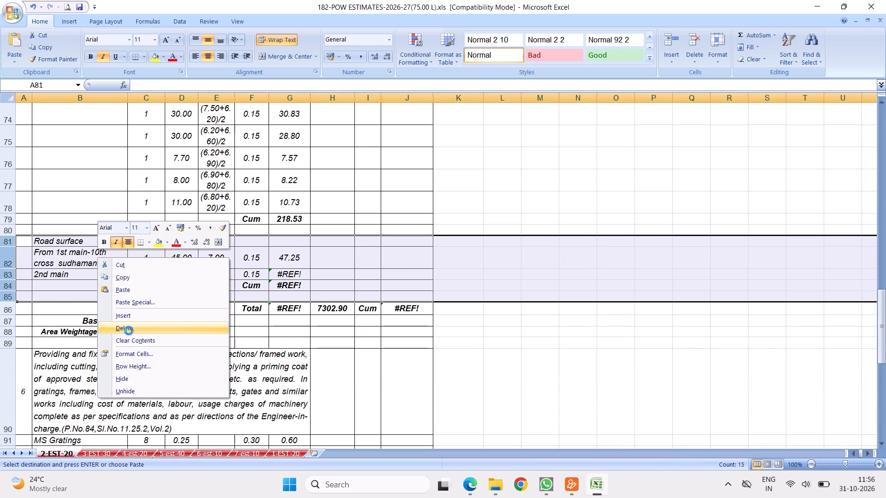
Link the concrete pavement item's Total quantity in G81 to the Cum subtotal in G79.
click(300, 242)
key(equal)
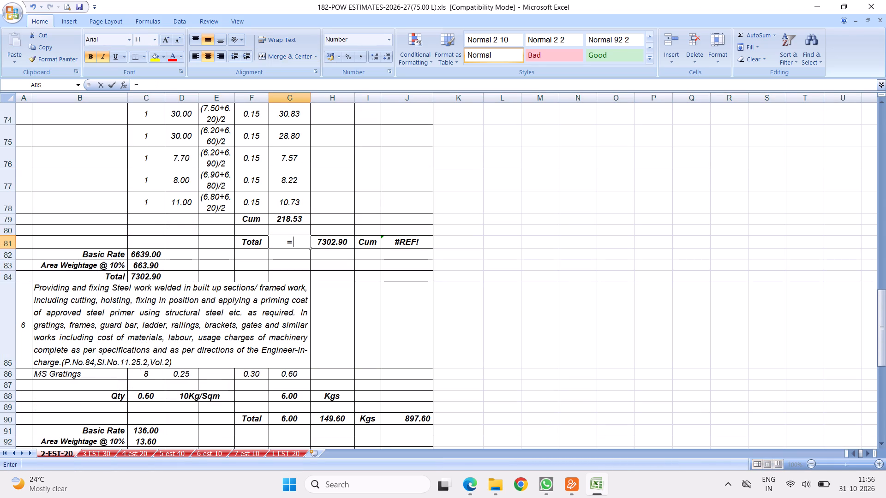
click(288, 219)
key(Return)
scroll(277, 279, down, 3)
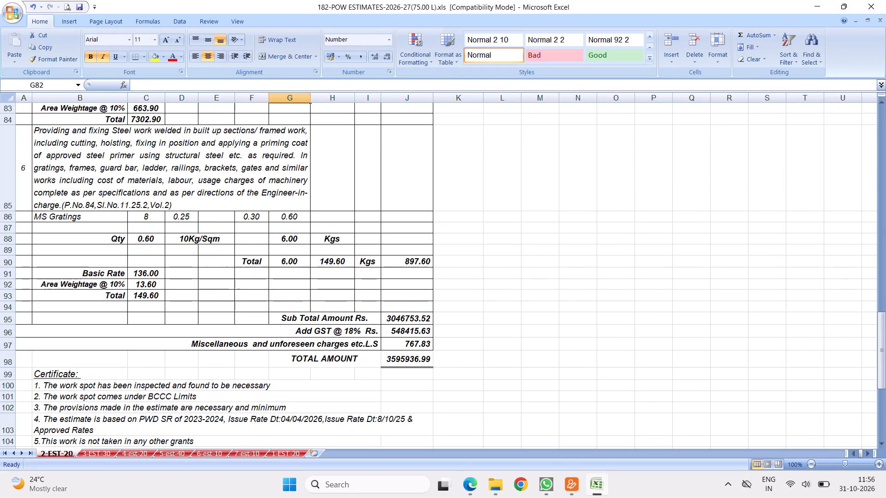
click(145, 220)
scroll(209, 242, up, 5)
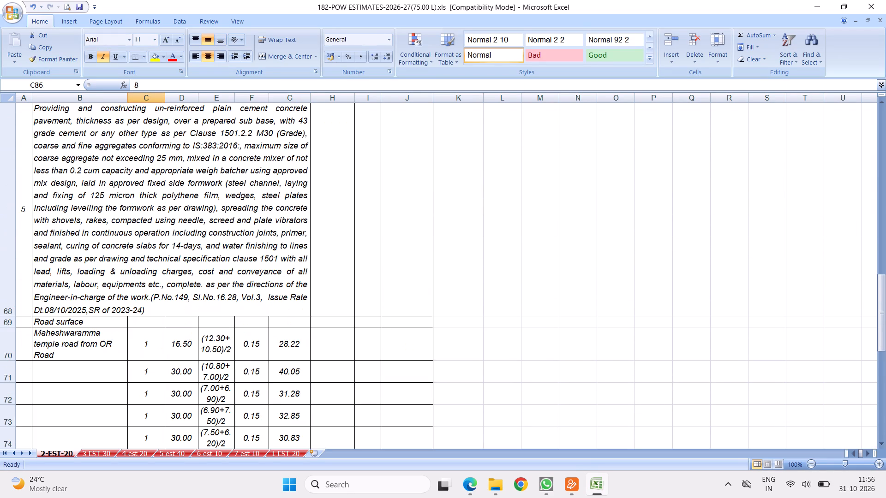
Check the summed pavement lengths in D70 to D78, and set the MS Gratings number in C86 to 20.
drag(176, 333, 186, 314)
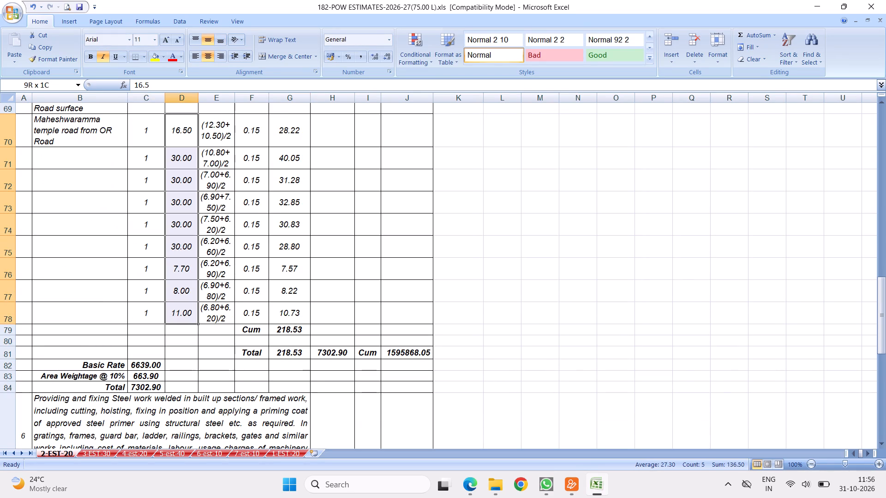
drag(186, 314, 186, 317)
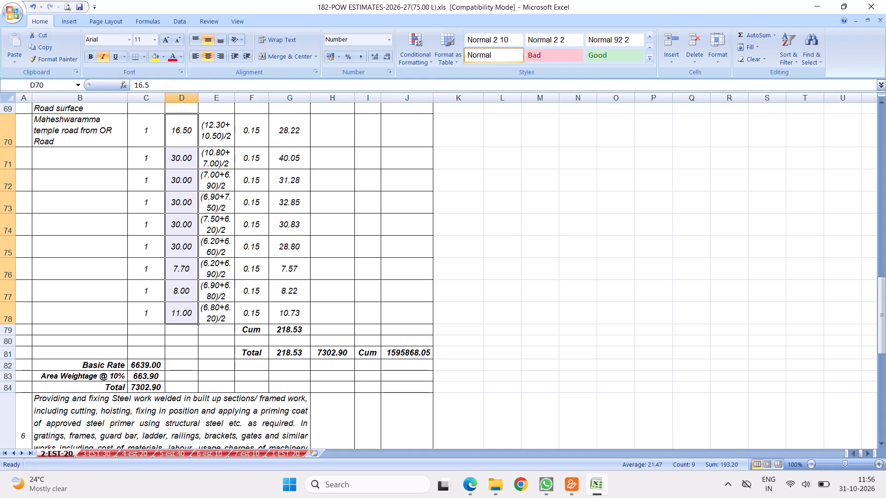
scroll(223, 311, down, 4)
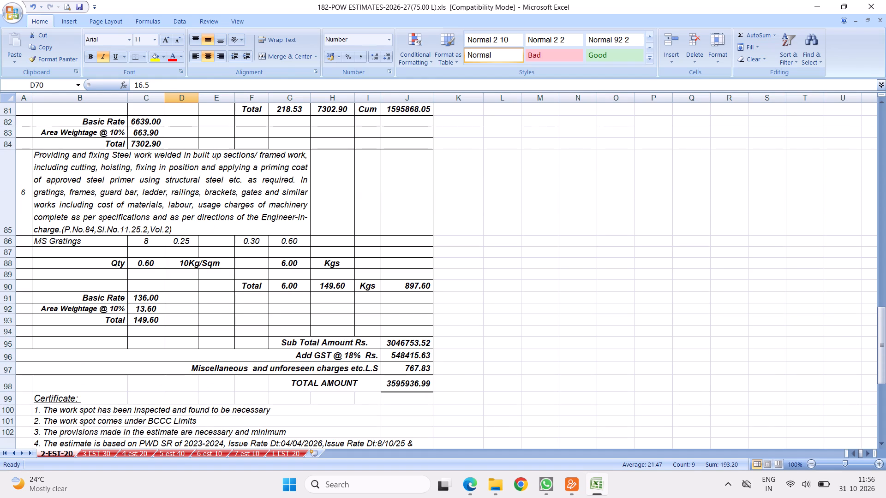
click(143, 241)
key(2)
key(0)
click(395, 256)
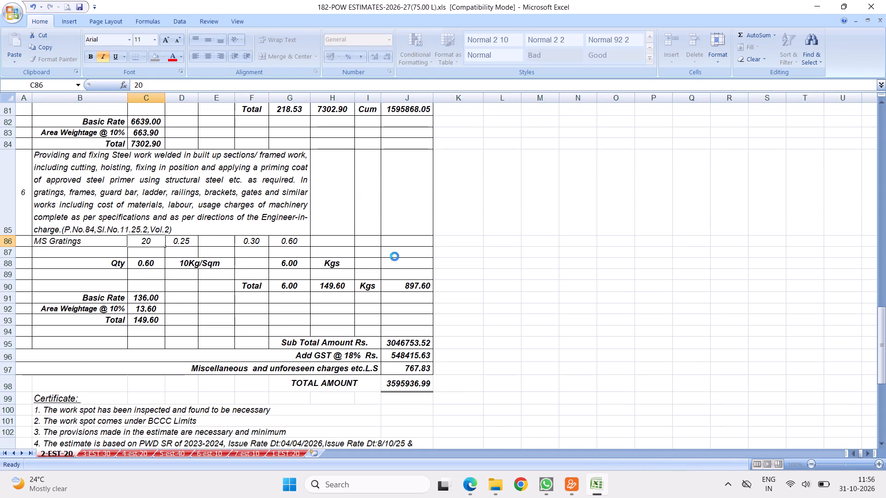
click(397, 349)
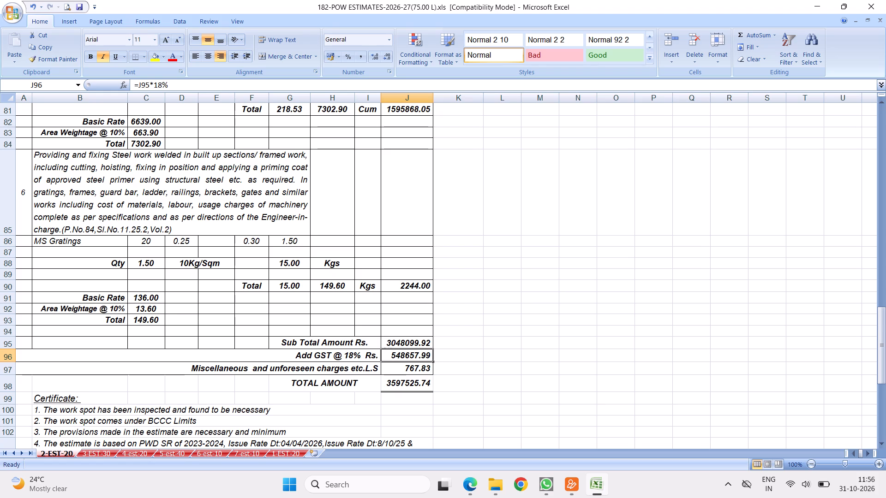
Recheck the summed pavement lengths in D71 to D78, and set the MS Gratings number in C86 to 35.
scroll(304, 296, up, 5)
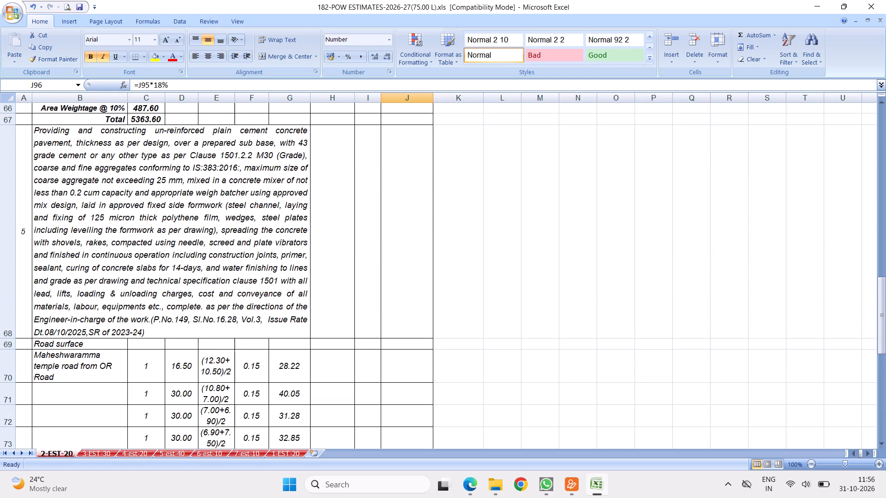
drag(178, 399, 182, 318)
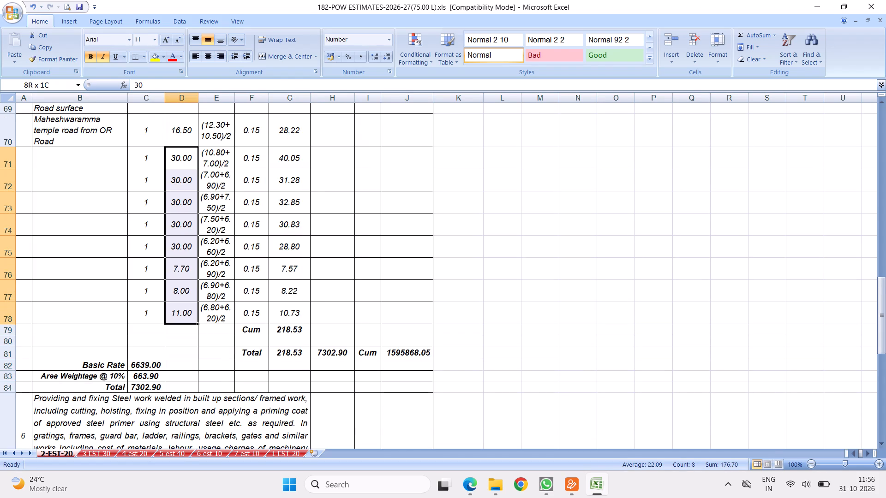
drag(182, 318, 182, 317)
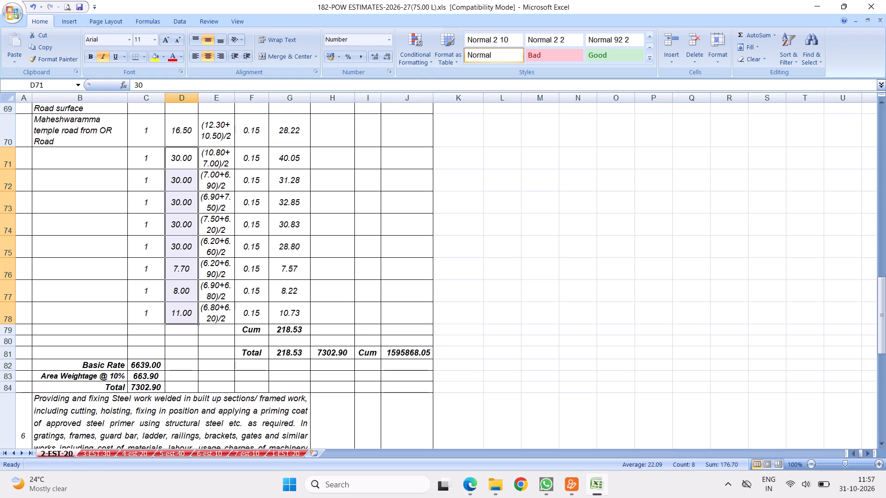
scroll(212, 350, down, 3)
scroll(229, 288, down, 3)
scroll(246, 248, up, 1)
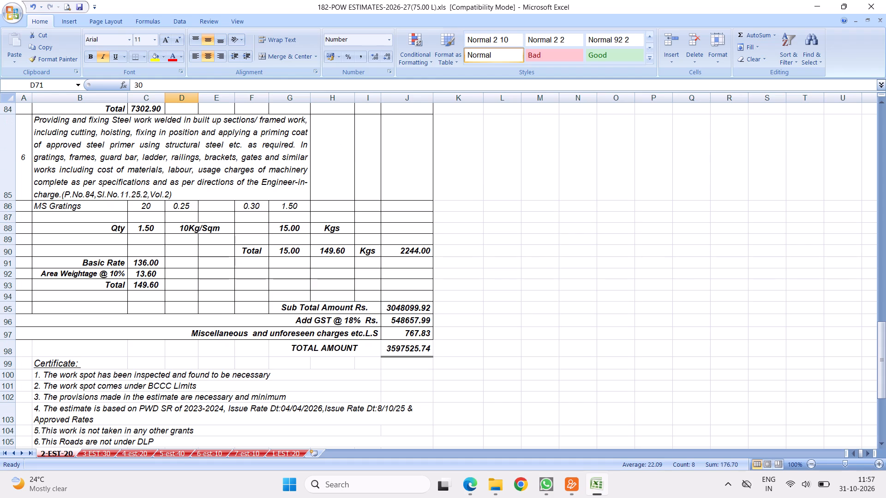
click(142, 210)
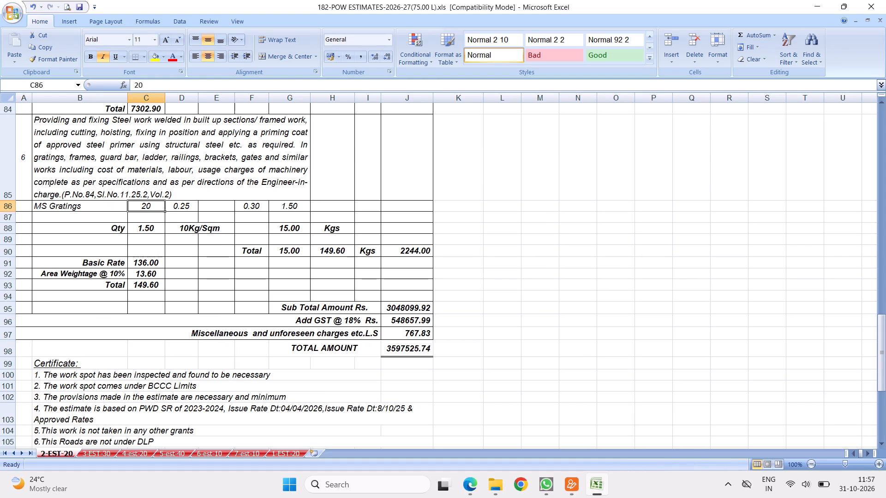
key(3)
key(5)
click(265, 230)
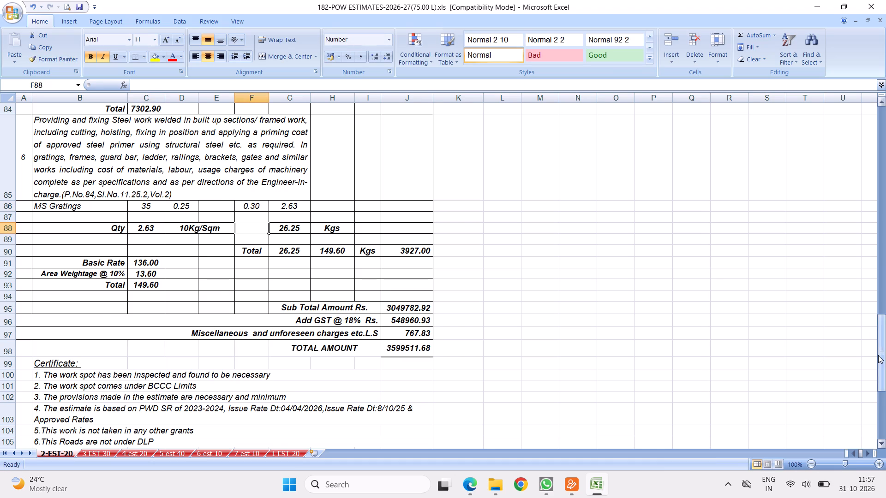
Save the estimate workbook with sheet 2-EST-20 back at its heading rows.
drag(878, 355, 881, 0)
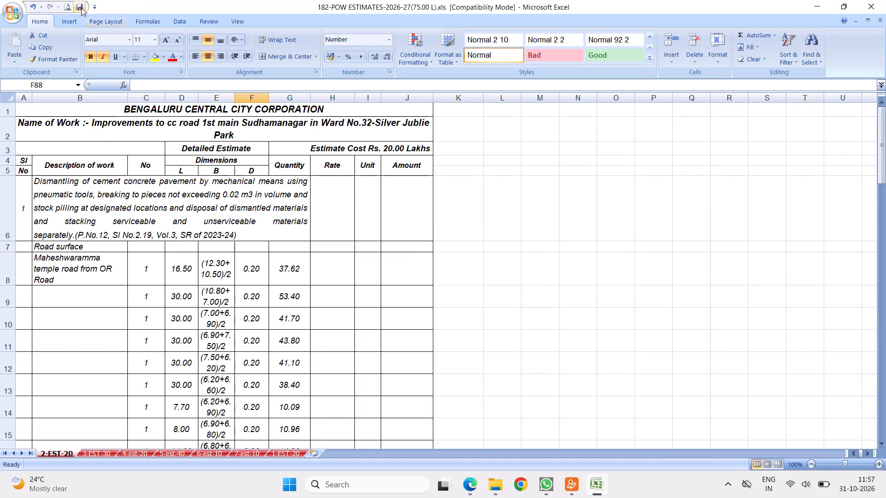
click(78, 4)
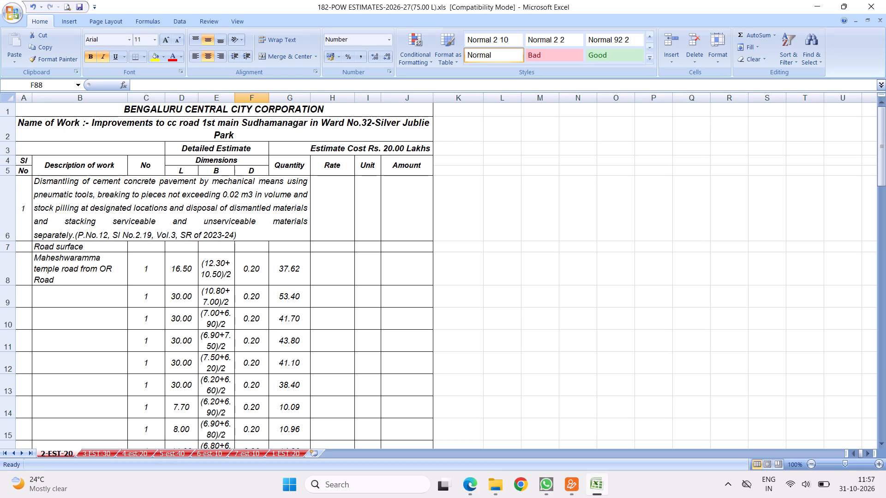
Close the estimate workbook and the folder window behind it, leaving the desktop clear of both.
click(868, 5)
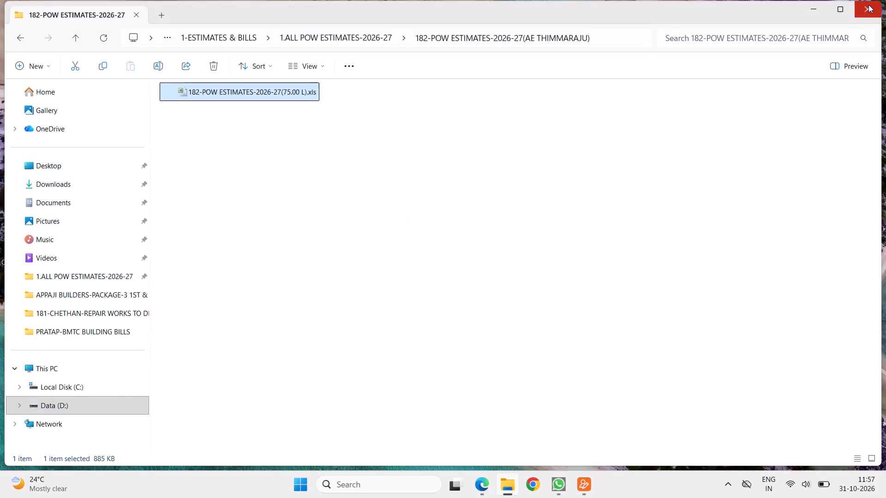
click(868, 5)
click(784, 361)
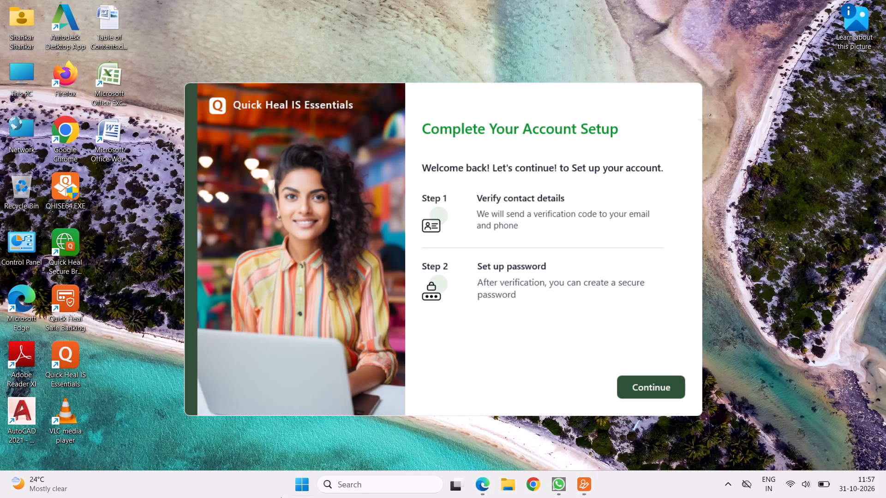
Bring up the computer's power options to shut it down.
click(299, 484)
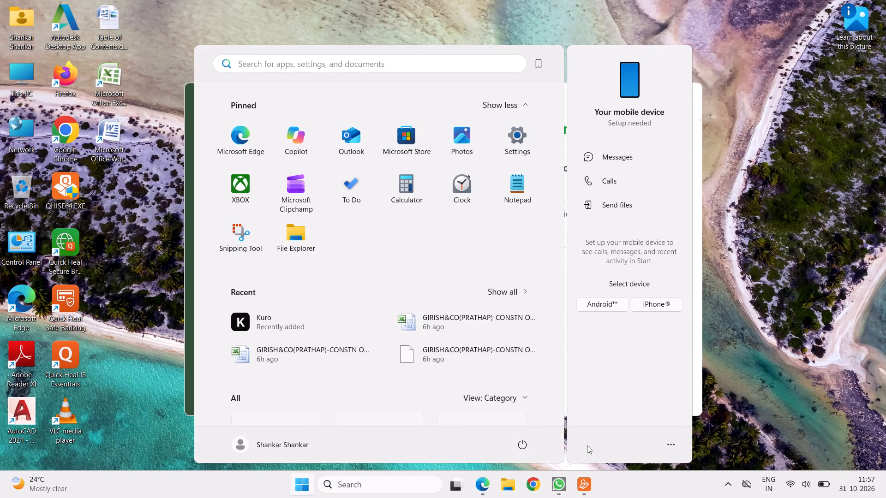
click(518, 444)
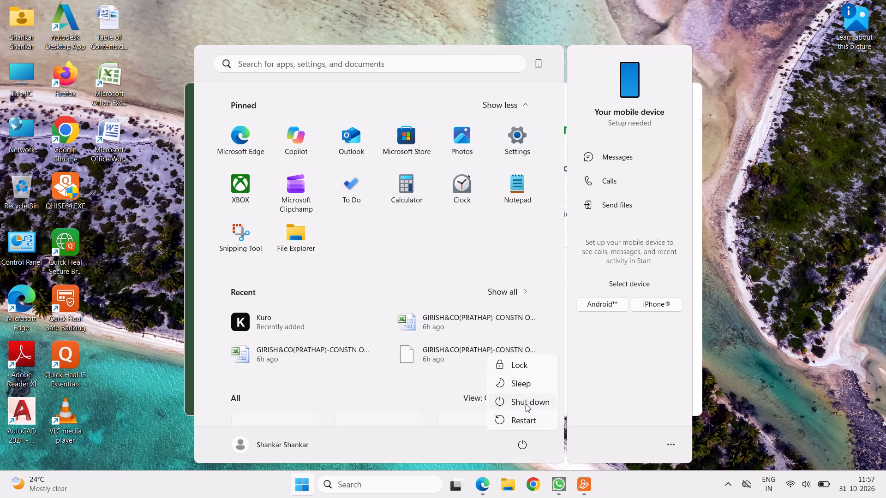